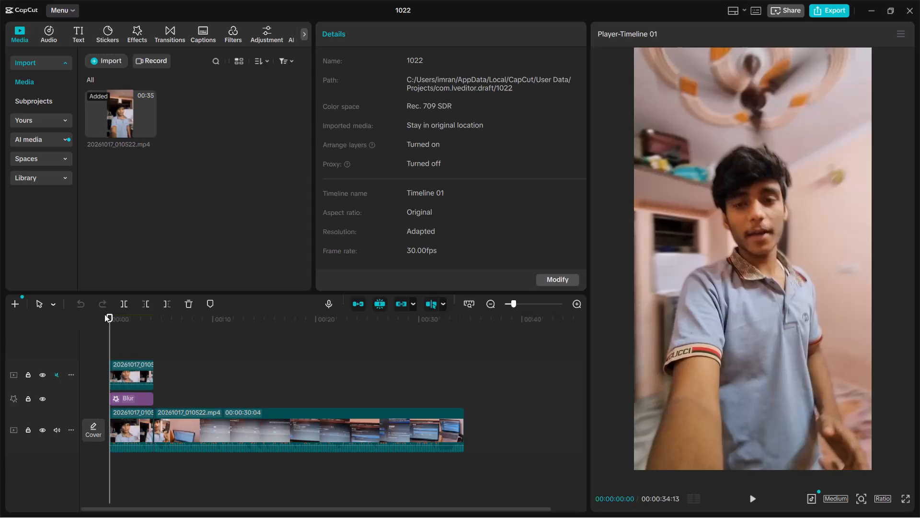
Play back the first seconds of the edit to review the opening clip.
{"action": "key", "text": "ctrl+plus"}
{"action": "key", "text": "ctrl+plus"}
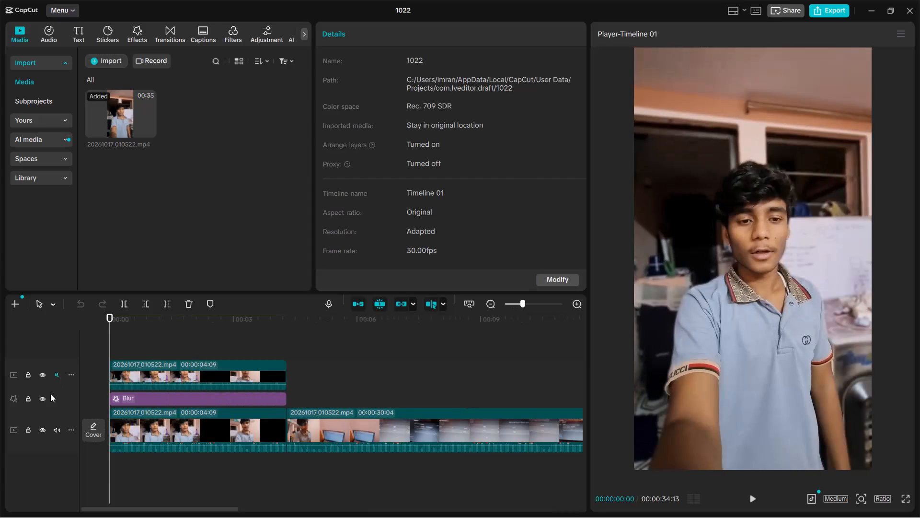
{"action": "key", "text": "space"}
{"action": "key", "text": "space"}
{"action": "key", "text": "space"}
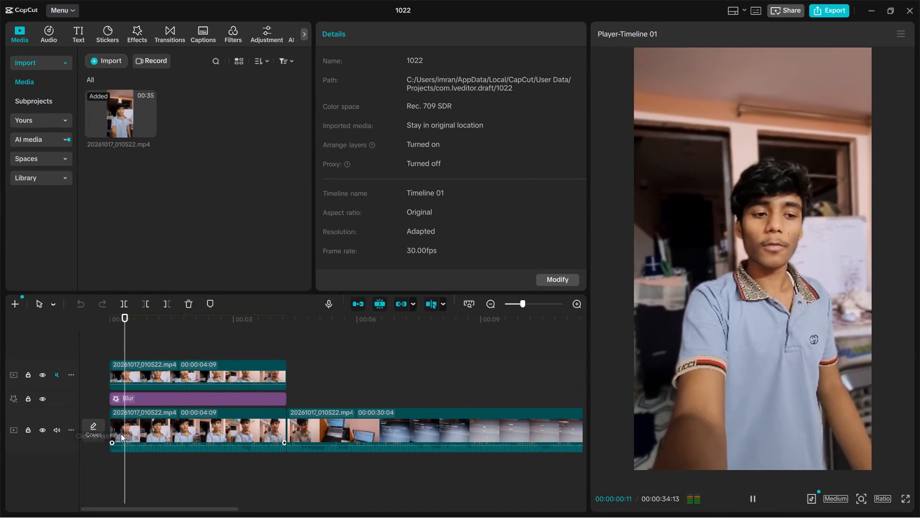
{"action": "key", "text": "space"}
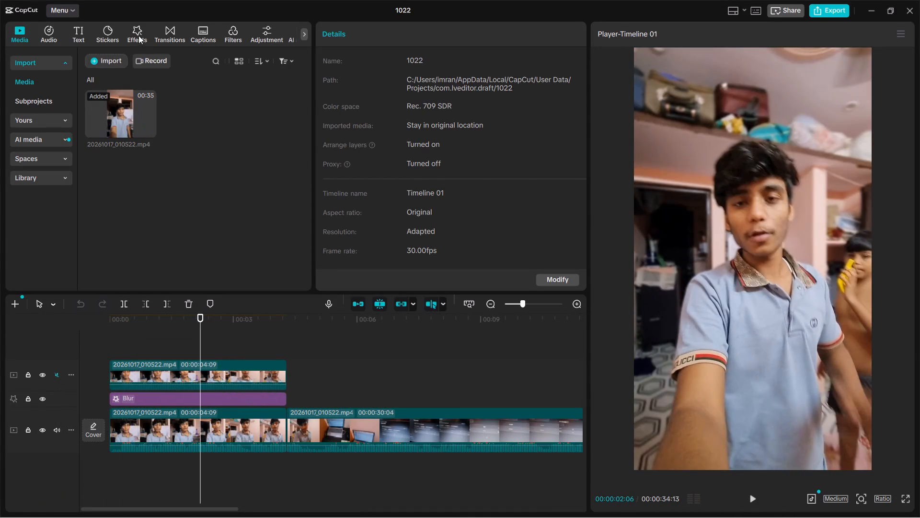
Add a custom adjustment layer above the video tracks and move it to the start of the timeline.
{"action": "left_click", "coordinate": [264, 31]}
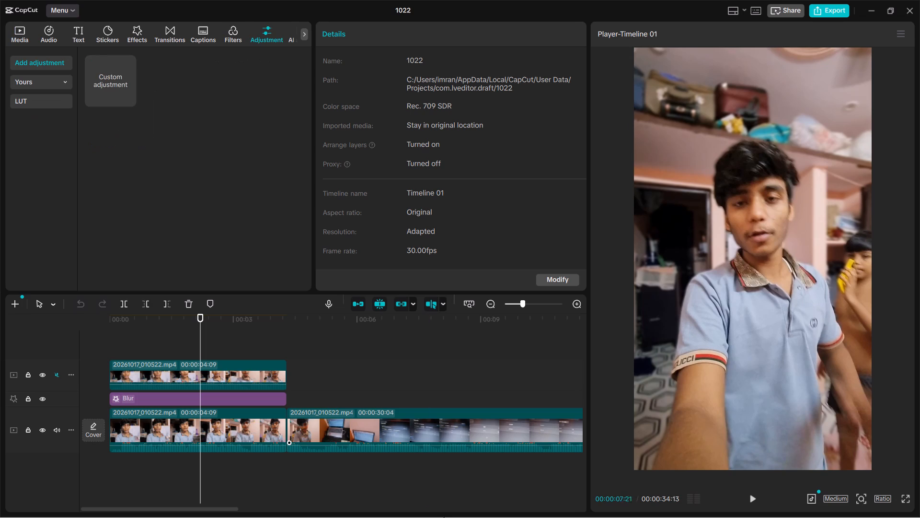
{"action": "left_click", "coordinate": [126, 100]}
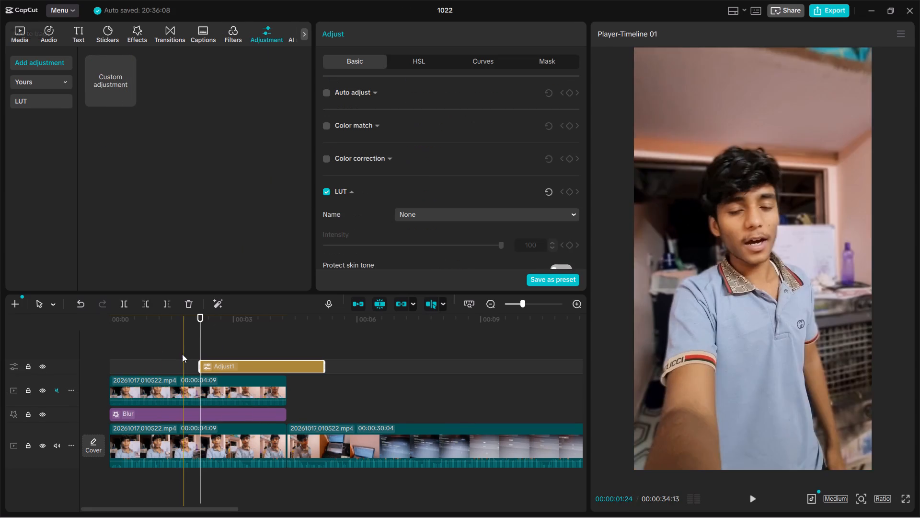
{"action": "left_click_drag", "start_coordinate": [211, 366], "coordinate": [111, 365]}
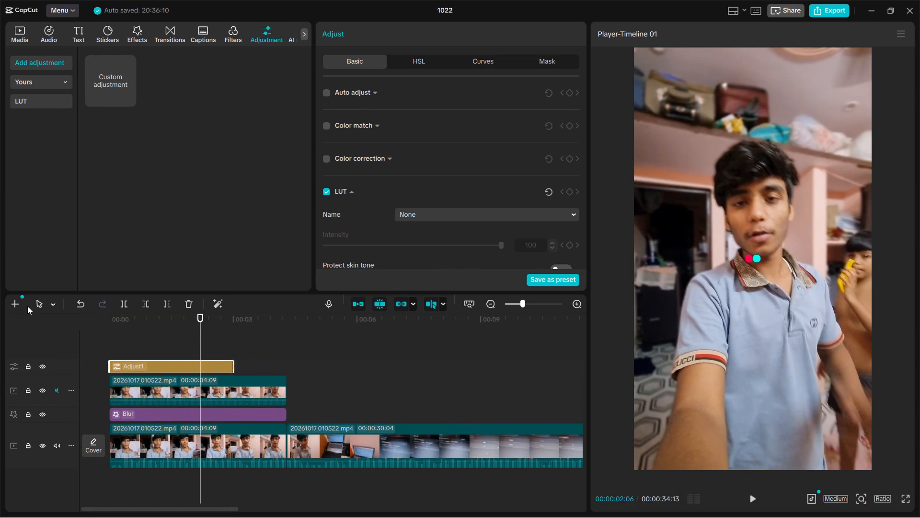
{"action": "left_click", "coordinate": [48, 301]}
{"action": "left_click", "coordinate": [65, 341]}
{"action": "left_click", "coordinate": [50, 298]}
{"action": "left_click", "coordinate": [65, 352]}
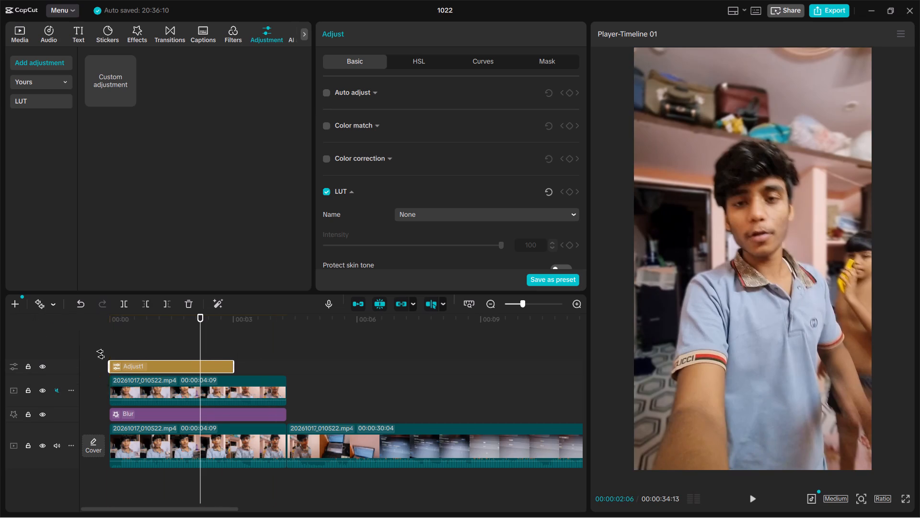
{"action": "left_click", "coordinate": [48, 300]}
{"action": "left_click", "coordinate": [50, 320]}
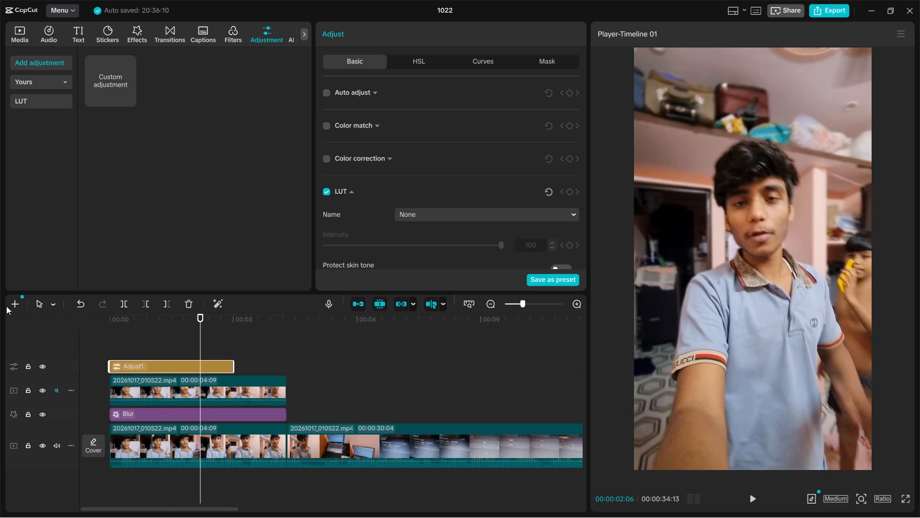
Add a new empty timeline to the project.
{"action": "left_click", "coordinate": [17, 301]}
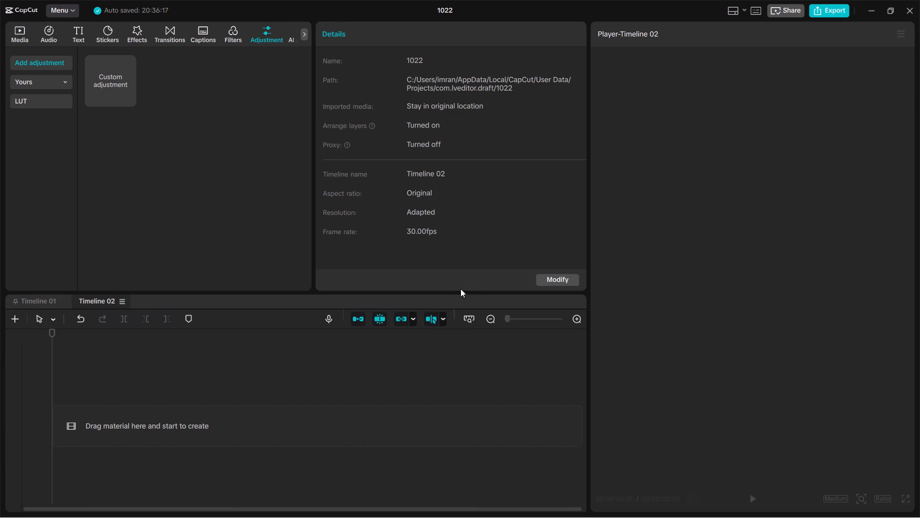
Close the project and reopen project 1022 from the project list.
{"action": "left_click", "coordinate": [907, 6]}
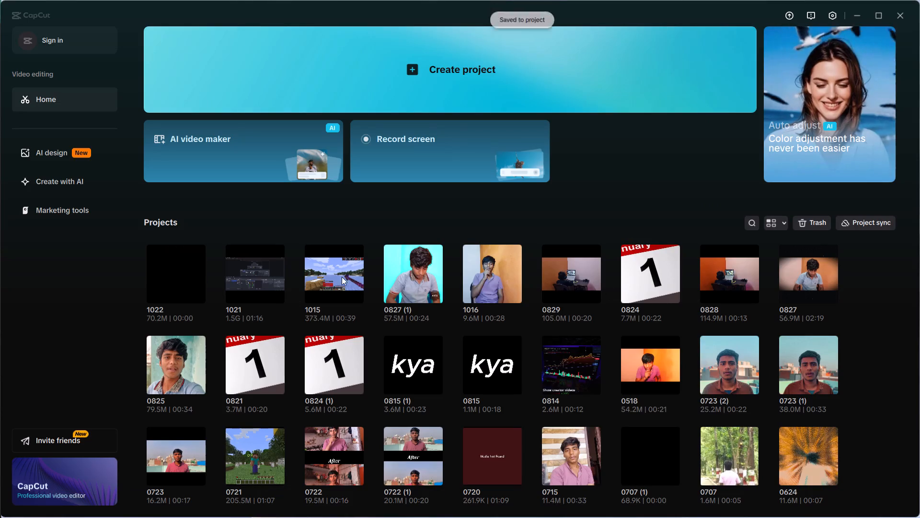
{"action": "left_click", "coordinate": [195, 277]}
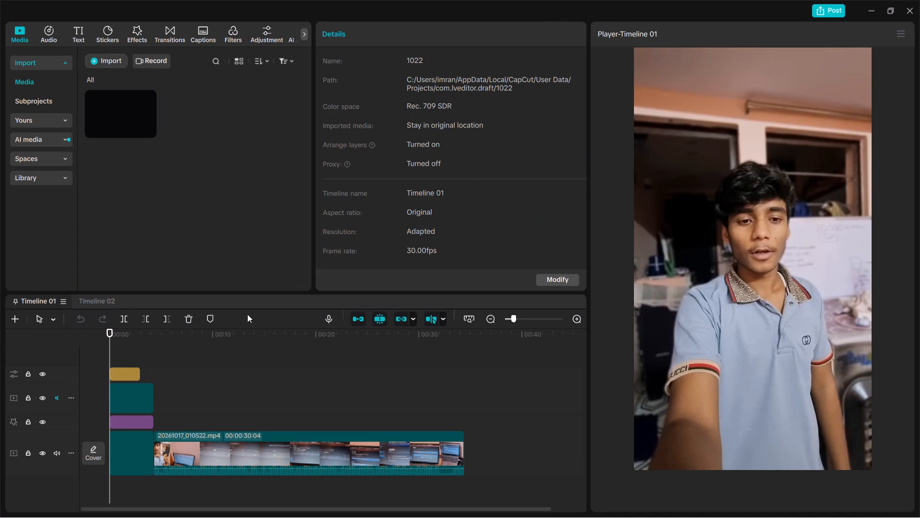
Set the adjustment layer's Temp to 3 in its basic colour settings.
{"action": "key", "text": "ctrl+plus"}
{"action": "key", "text": "ctrl+plus"}
{"action": "key", "text": "ctrl+plus"}
{"action": "key", "text": "ctrl+plus"}
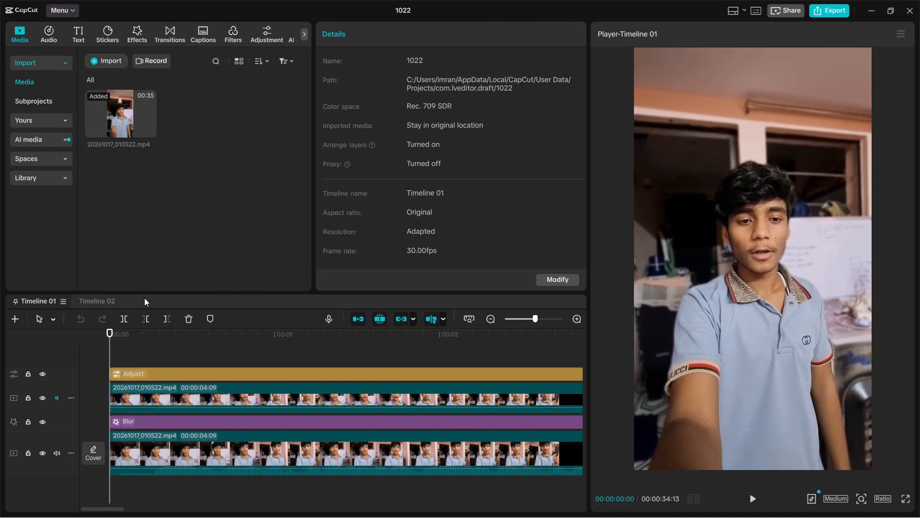
{"action": "left_click", "coordinate": [196, 371]}
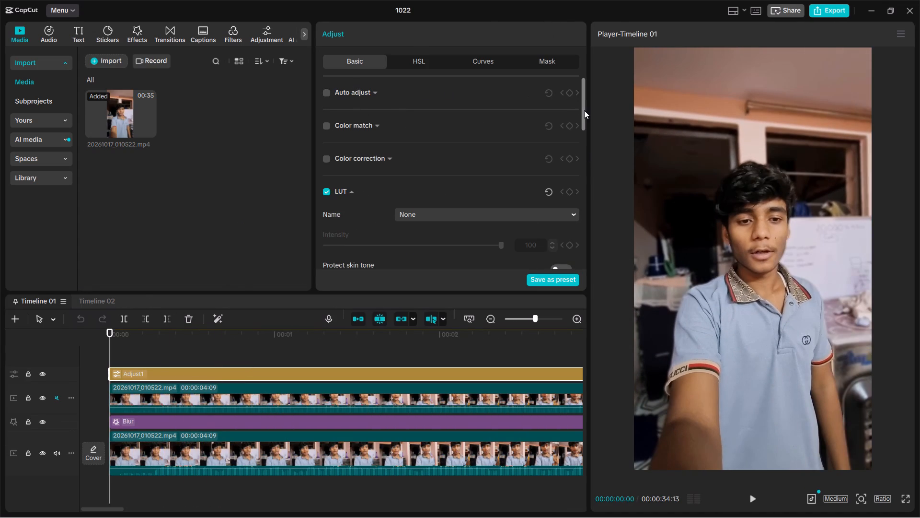
{"action": "left_click_drag", "start_coordinate": [584, 110], "coordinate": [584, 174]}
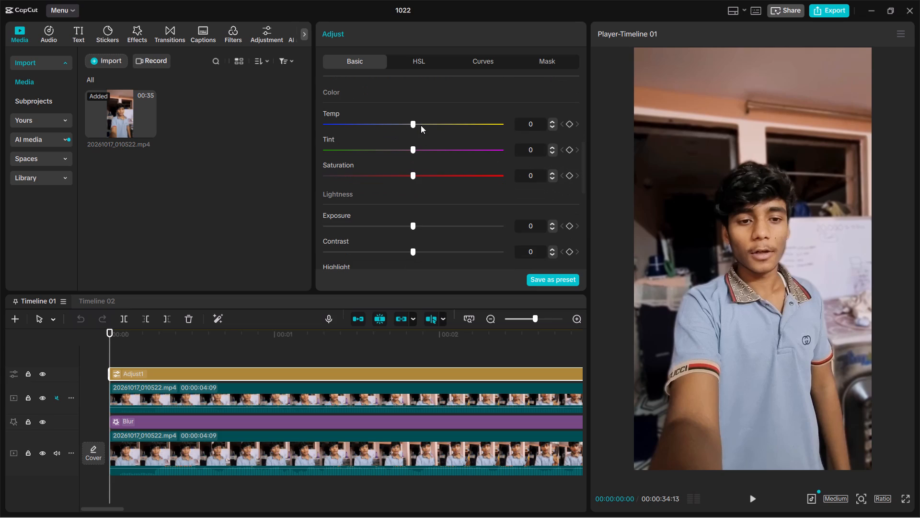
{"action": "left_click", "coordinate": [415, 125]}
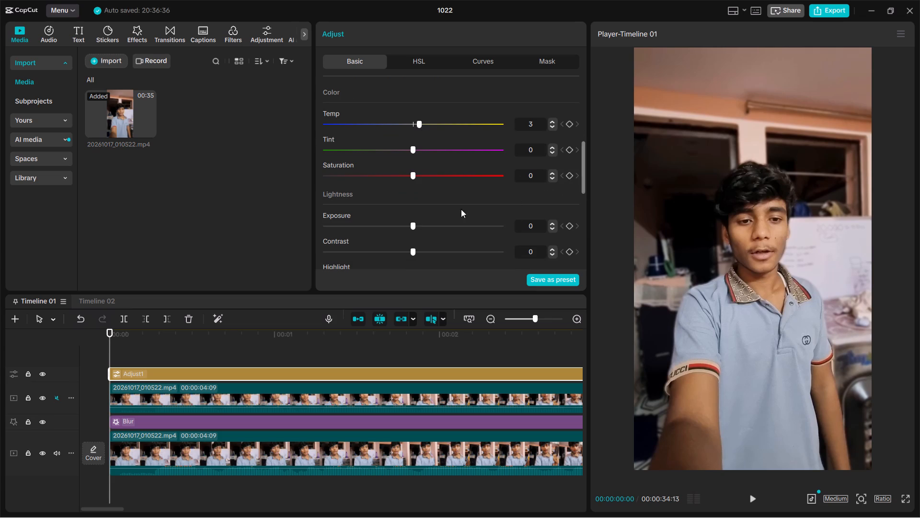
Set the adjustment layer's Highlight to -10, leaving Exposure at 0.
{"action": "left_click_drag", "start_coordinate": [586, 161], "coordinate": [586, 174]}
{"action": "left_click_drag", "start_coordinate": [585, 172], "coordinate": [585, 180]}
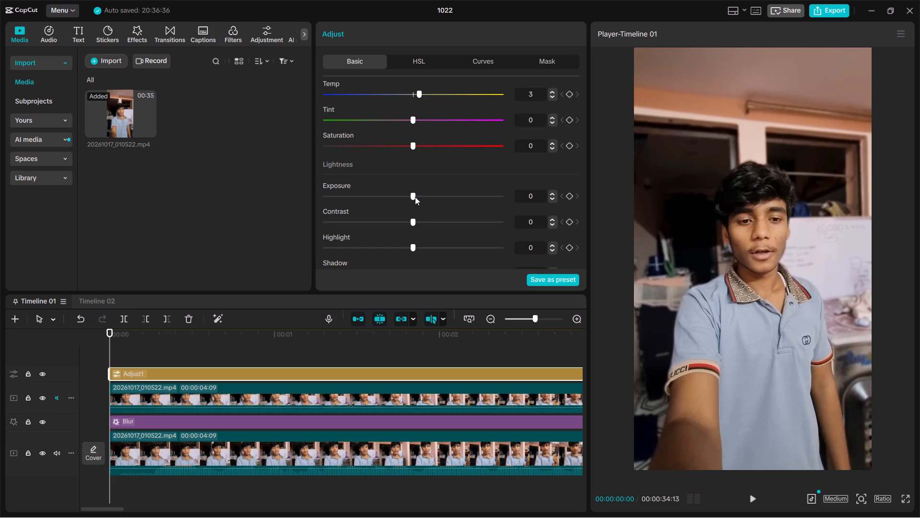
{"action": "left_click", "coordinate": [415, 197]}
{"action": "left_click_drag", "start_coordinate": [413, 251], "coordinate": [394, 258]}
{"action": "left_click_drag", "start_coordinate": [583, 199], "coordinate": [583, 215]}
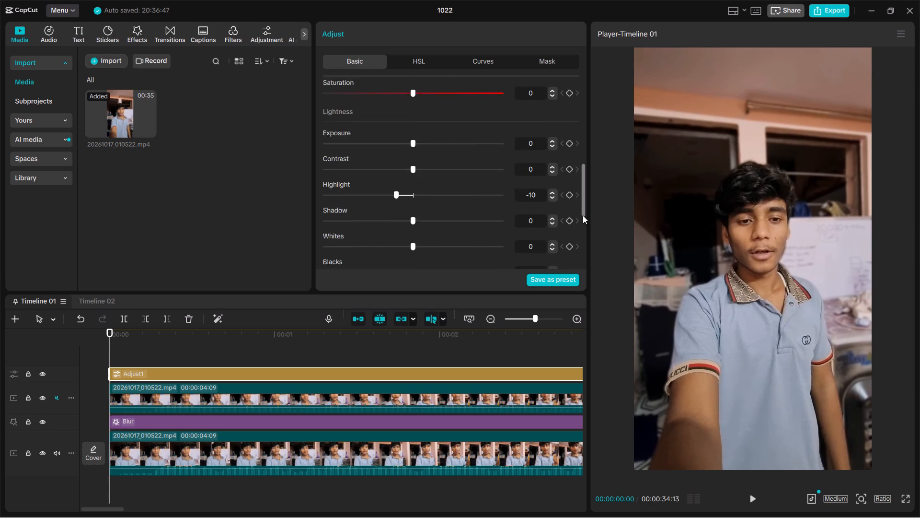
{"action": "left_click_drag", "start_coordinate": [583, 215], "coordinate": [583, 249]}
Play Timeline 01 from the start and pause at 00:00:09:17, on the shot of the $40.00 amount.
{"action": "left_click", "coordinate": [228, 361]}
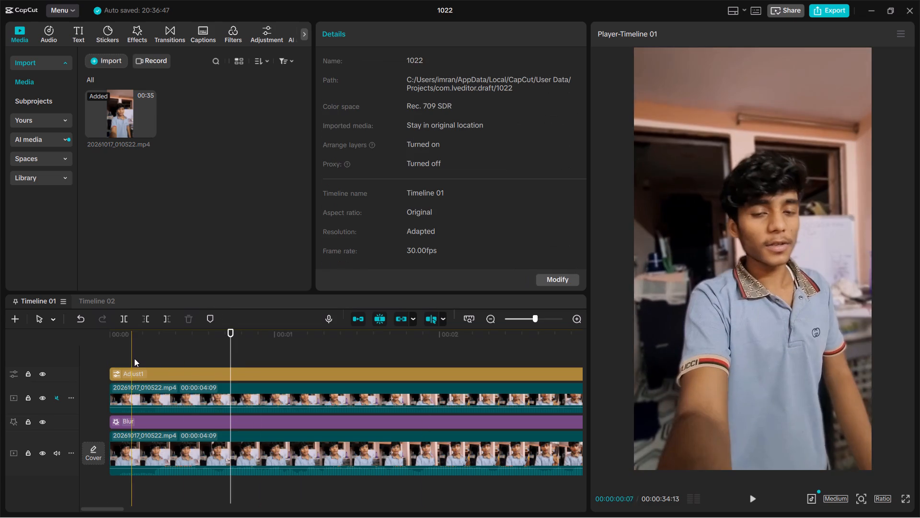
{"action": "left_click_drag", "start_coordinate": [228, 348], "coordinate": [92, 360]}
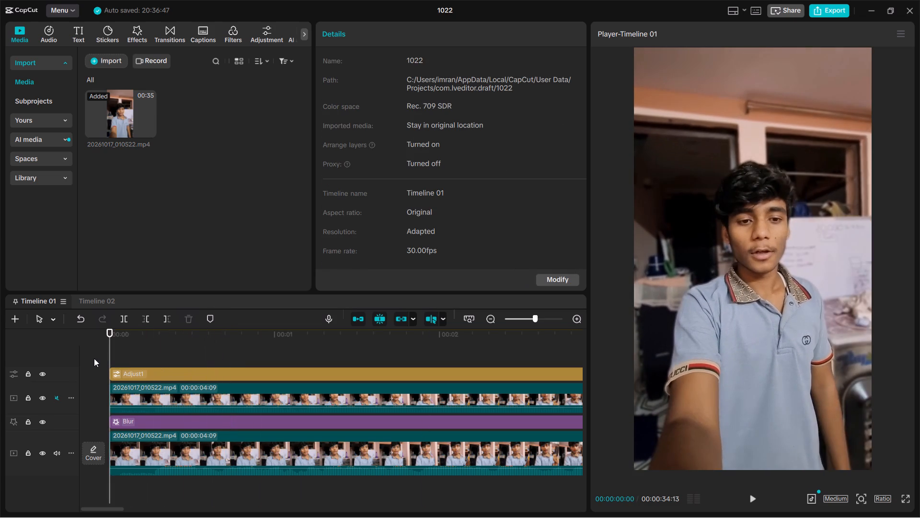
{"action": "key", "text": "space"}
{"action": "key", "text": "space"}
{"action": "key", "text": "space"}
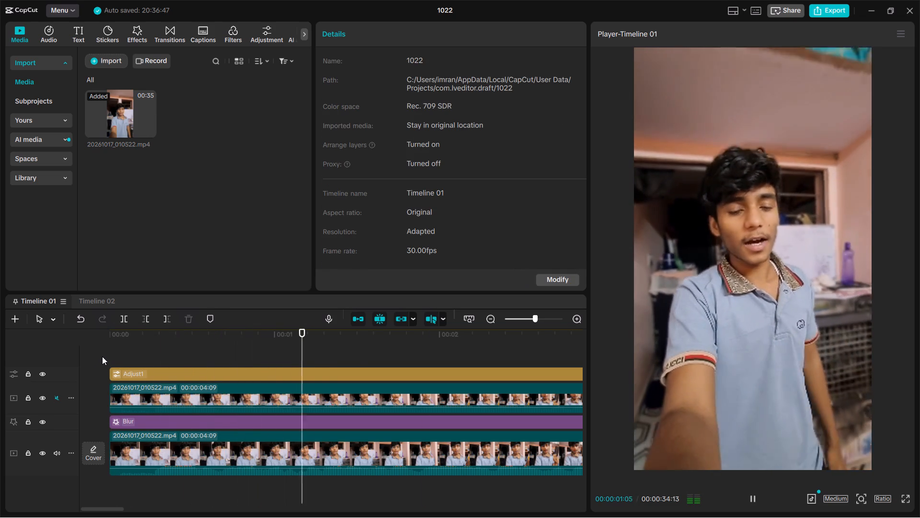
{"action": "key", "text": "space"}
{"action": "key", "text": "space"}
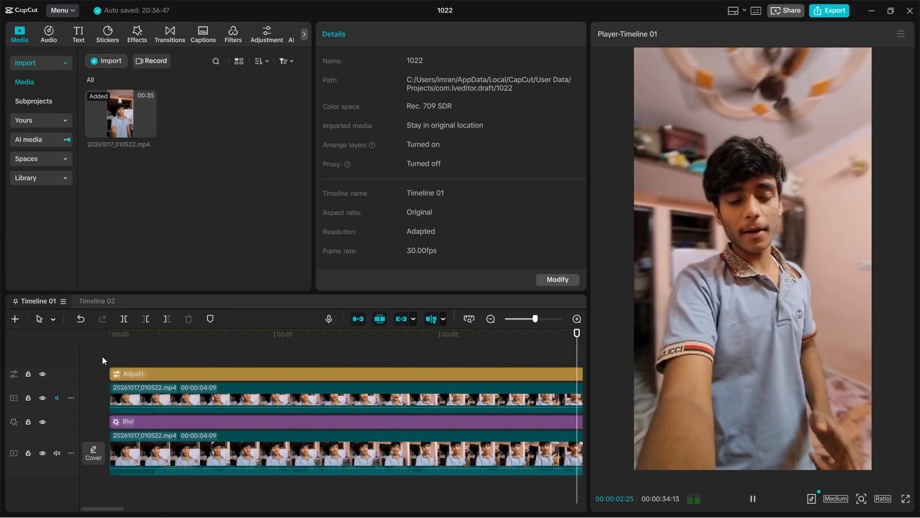
{"action": "key", "text": "space"}
{"action": "key", "text": "space"}
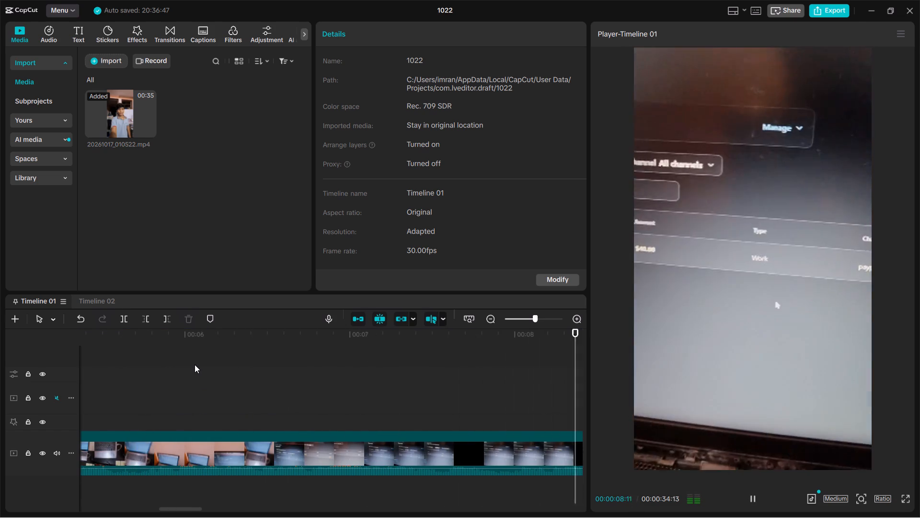
{"action": "key", "text": "space"}
{"action": "key", "text": "space"}
{"action": "key", "text": "space"}
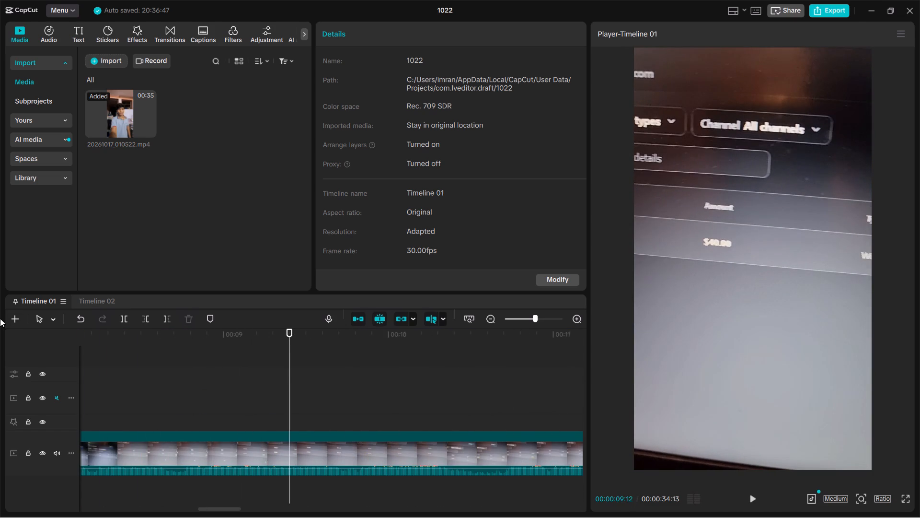
{"action": "key", "text": "space"}
{"action": "key", "text": "space"}
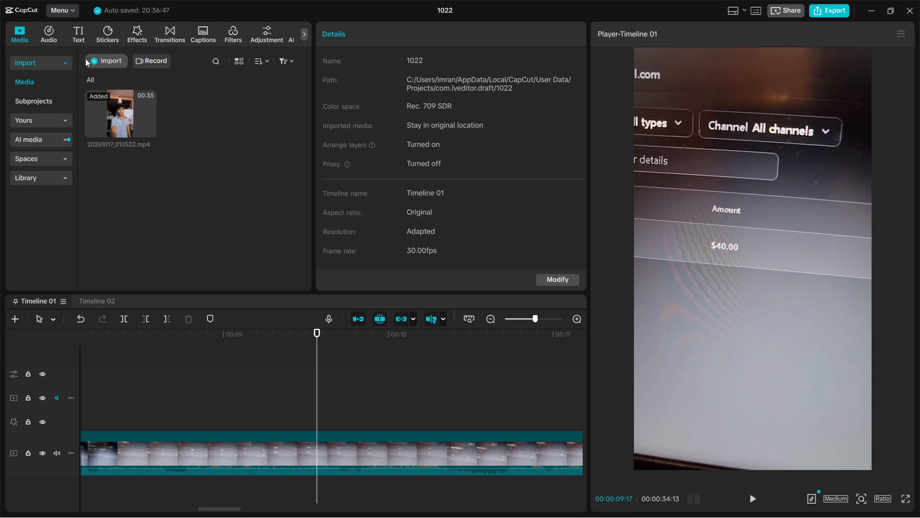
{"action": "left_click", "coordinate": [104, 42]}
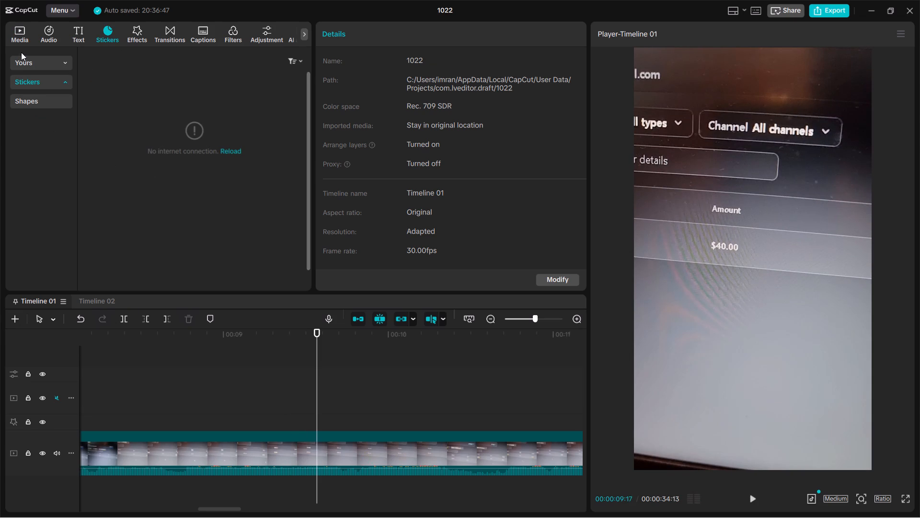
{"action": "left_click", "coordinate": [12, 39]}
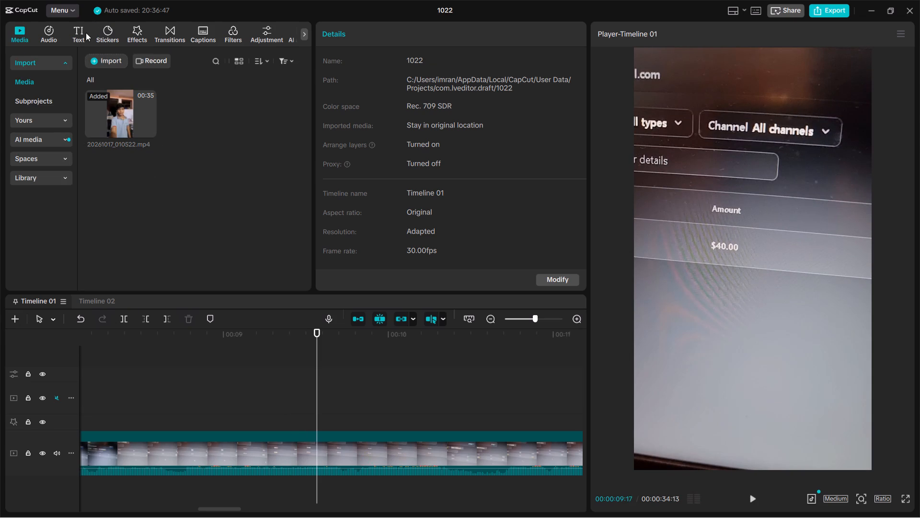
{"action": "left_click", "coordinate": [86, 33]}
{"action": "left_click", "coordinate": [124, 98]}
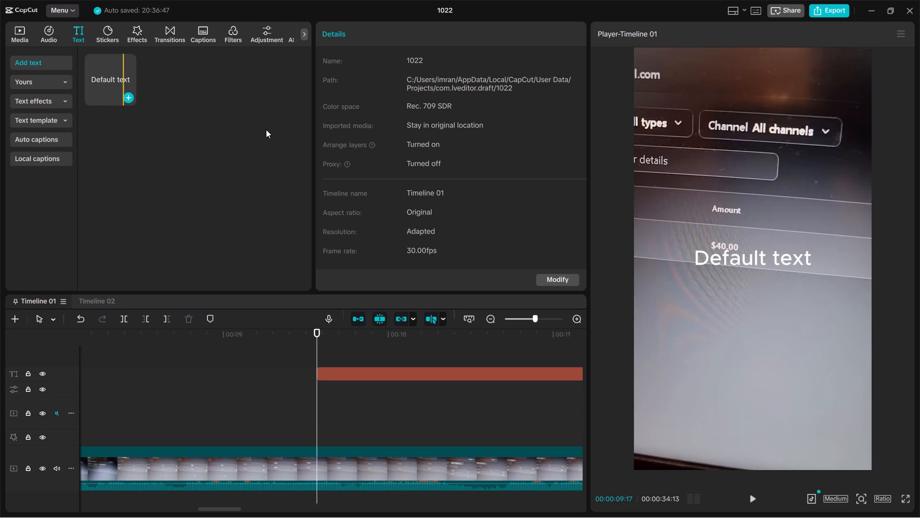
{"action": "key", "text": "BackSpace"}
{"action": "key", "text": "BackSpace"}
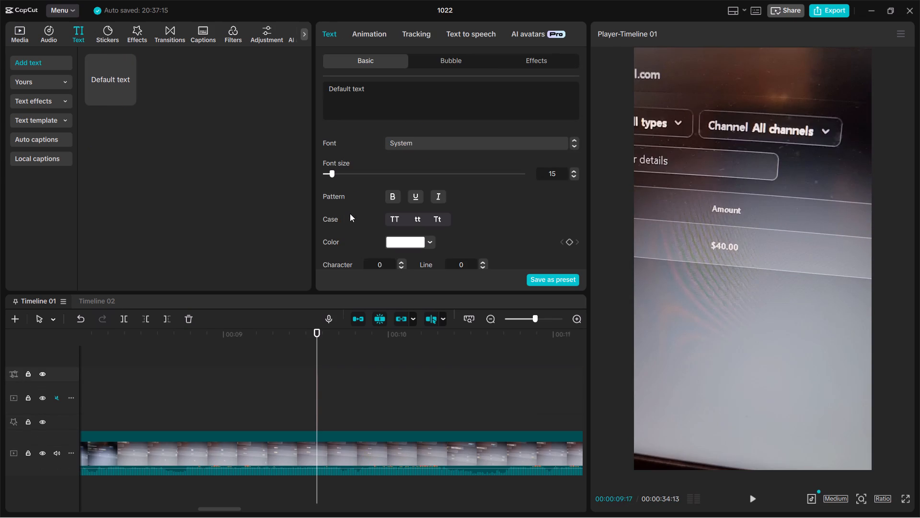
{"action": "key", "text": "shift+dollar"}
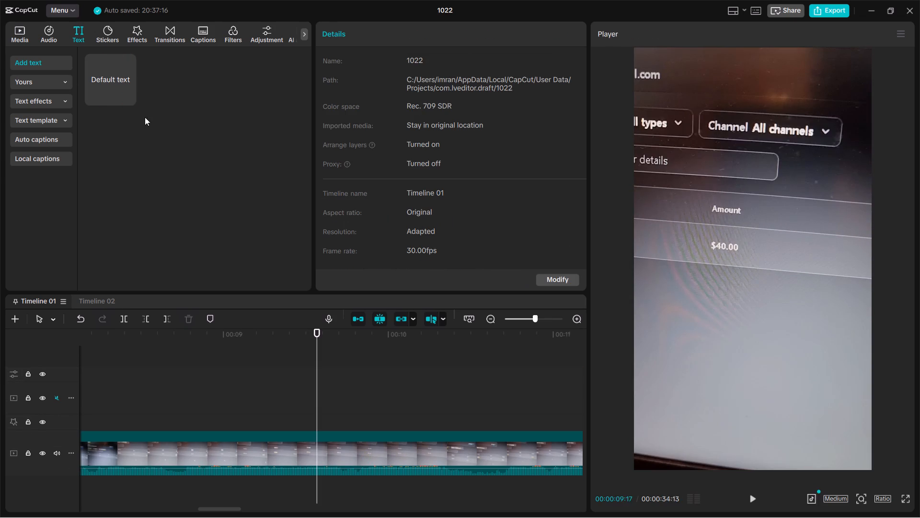
Add a default text clip at 00:00:09:17 and replace its wording with 40.
{"action": "left_click", "coordinate": [126, 101]}
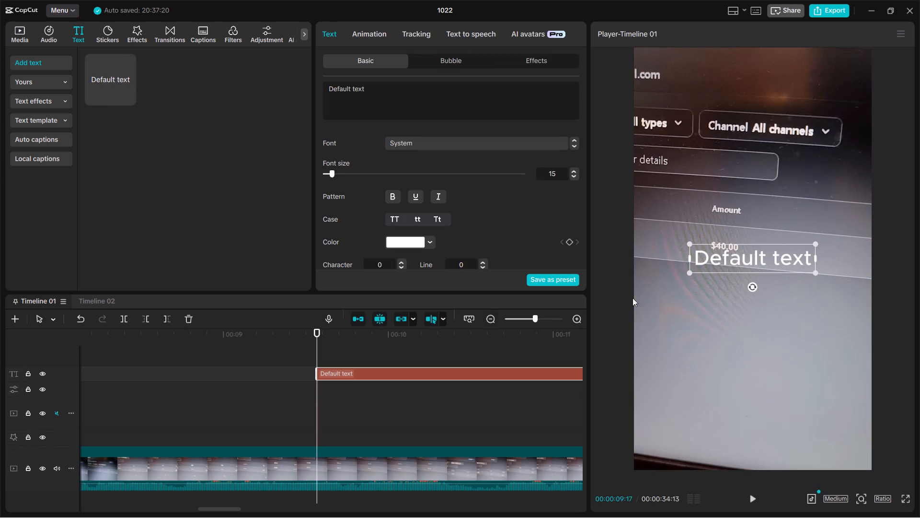
{"action": "double_click", "coordinate": [733, 266]}
{"action": "key", "text": "BackSpace"}
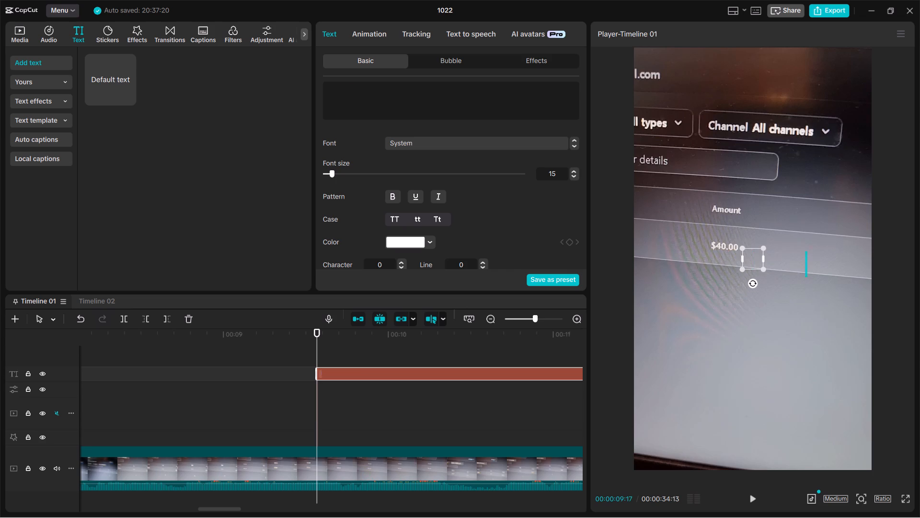
{"action": "type", "text": "40"}
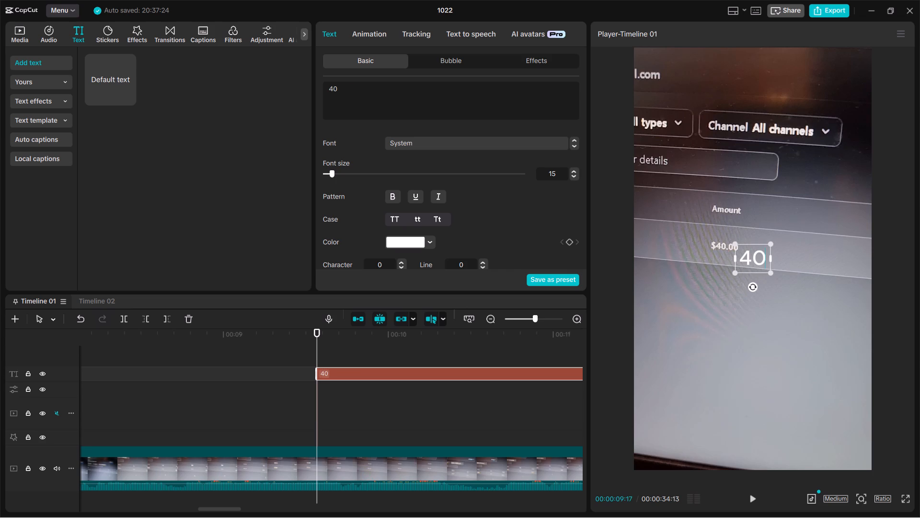
Add a dollar sign to the text overlay so its wording reads 40$.
{"action": "key", "text": "shift+dollar"}
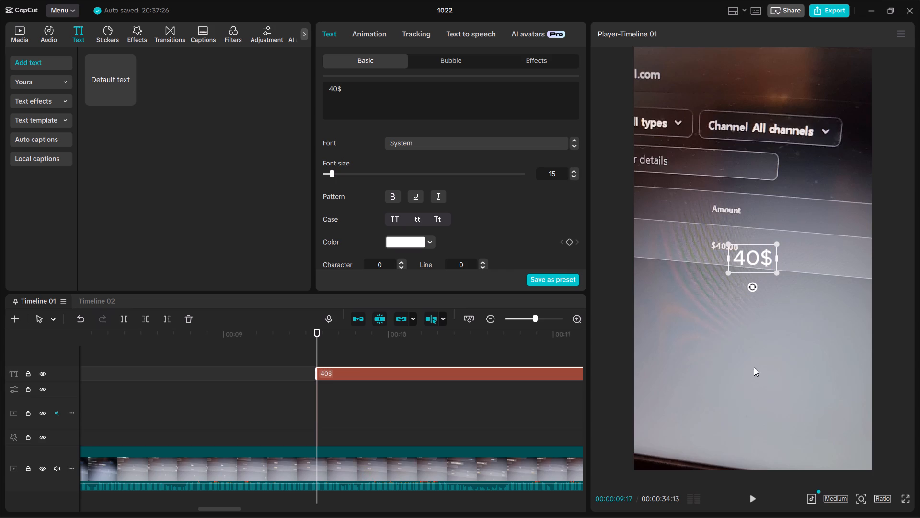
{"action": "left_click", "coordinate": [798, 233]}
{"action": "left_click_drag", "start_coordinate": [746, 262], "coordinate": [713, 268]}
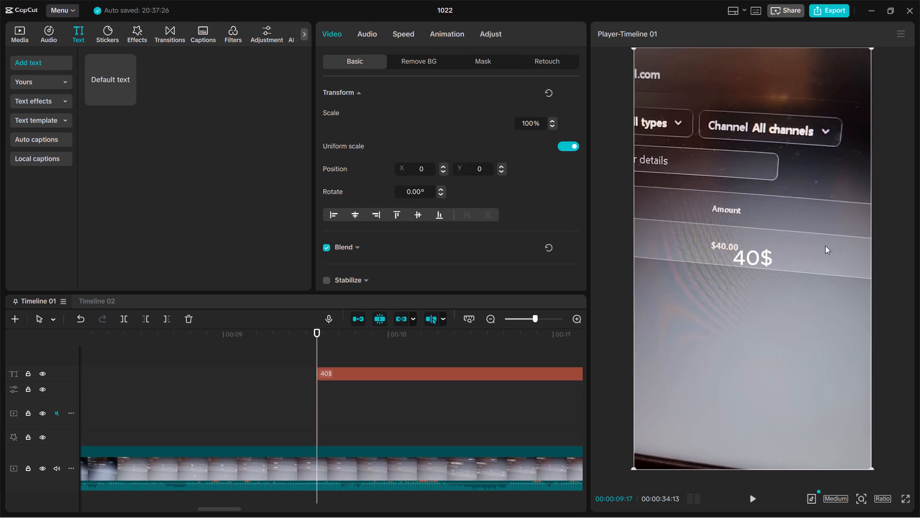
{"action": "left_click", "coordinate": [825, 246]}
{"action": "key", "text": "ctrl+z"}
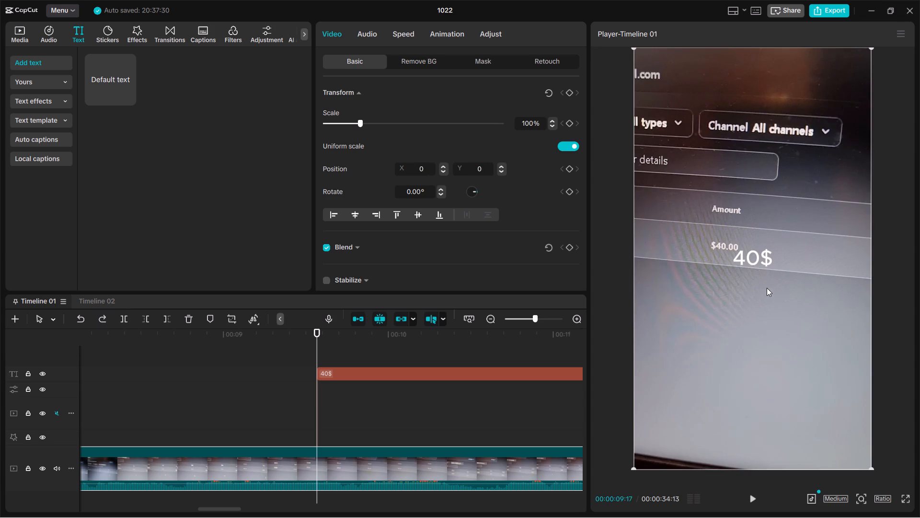
Make the 40$ text bold and set its font to Frank Ruhl Hofshi Bold.
{"action": "left_click", "coordinate": [759, 241]}
{"action": "double_click", "coordinate": [759, 262]}
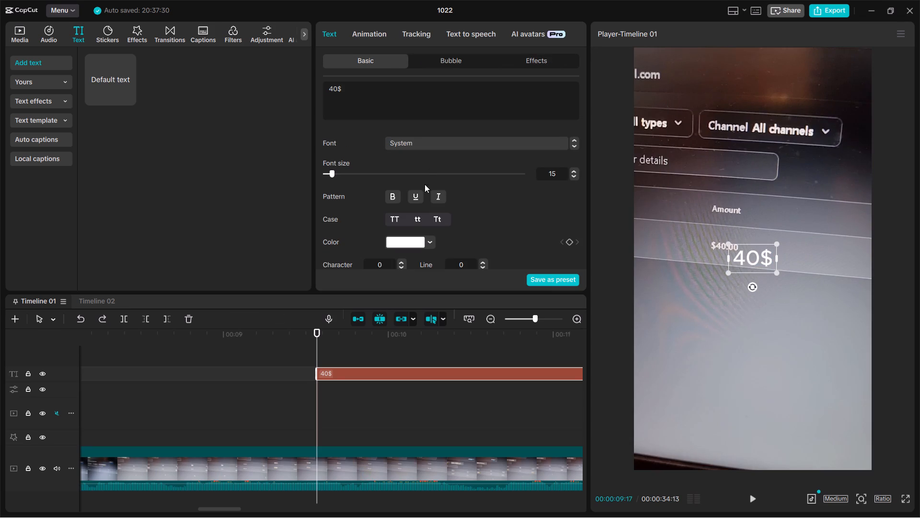
{"action": "left_click", "coordinate": [391, 195]}
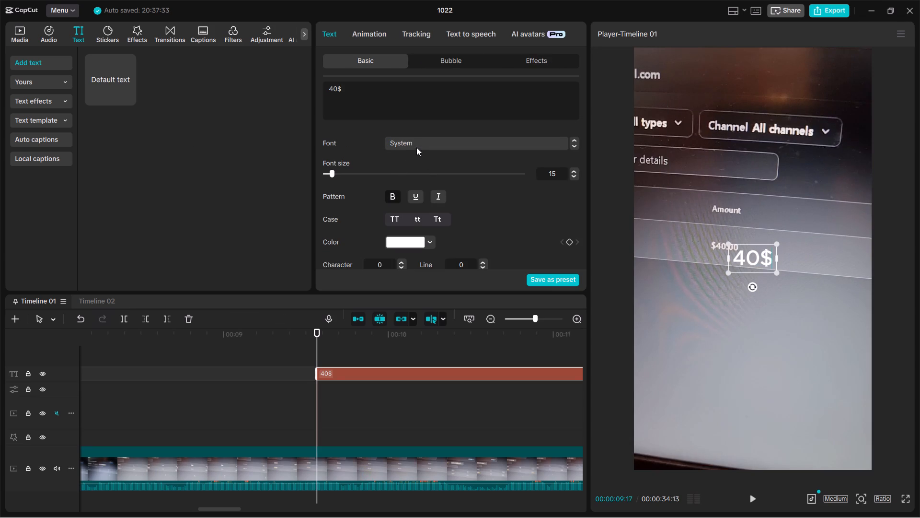
{"action": "left_click", "coordinate": [418, 145]}
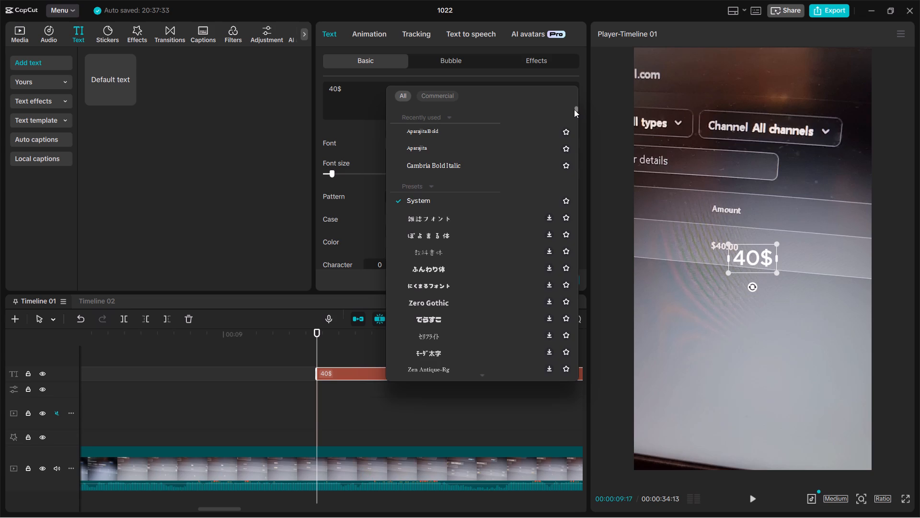
{"action": "left_click_drag", "start_coordinate": [574, 109], "coordinate": [578, 327]}
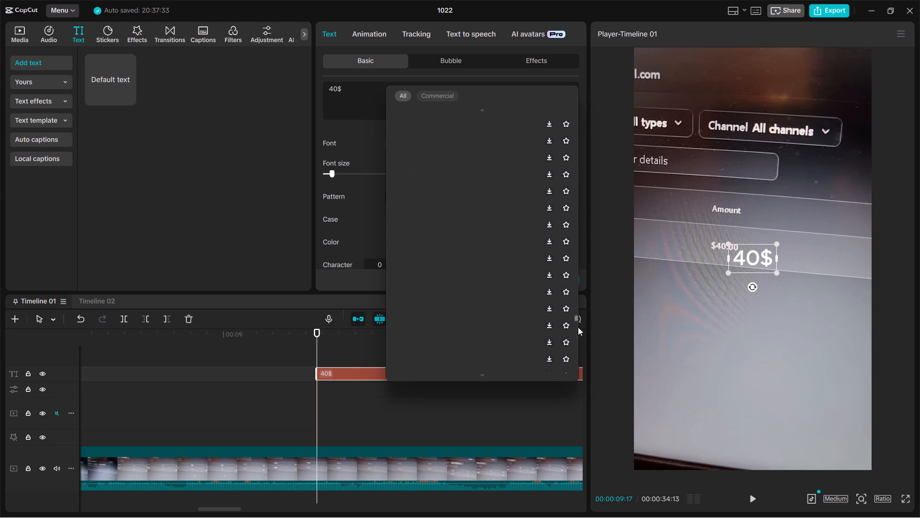
{"action": "left_click_drag", "start_coordinate": [578, 327], "coordinate": [582, 367]}
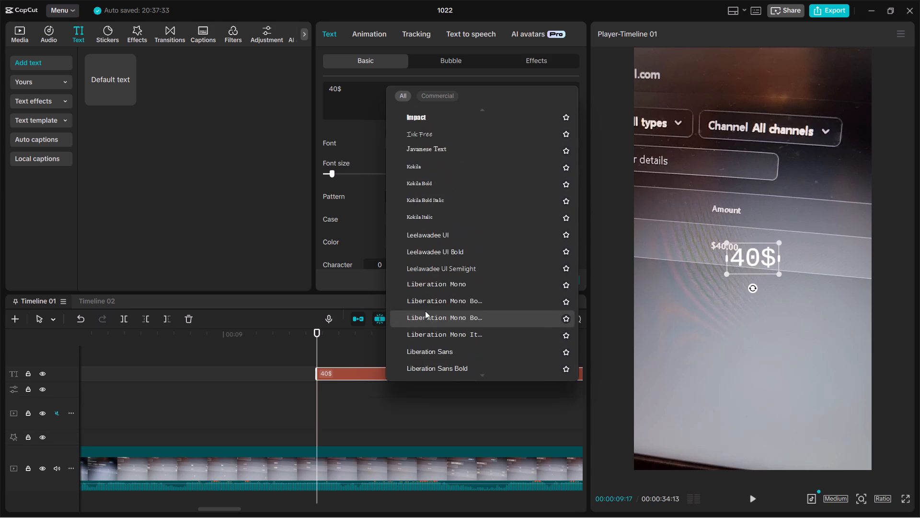
{"action": "left_click", "coordinate": [435, 279]}
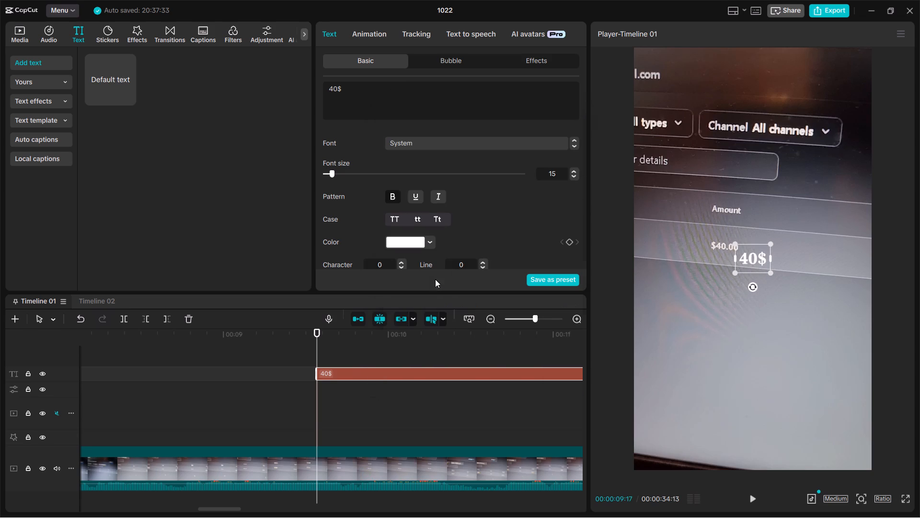
Move the 40$ text in the preview to just beside the $40.00 amount, within the same table row.
{"action": "left_click_drag", "start_coordinate": [742, 260], "coordinate": [750, 260]}
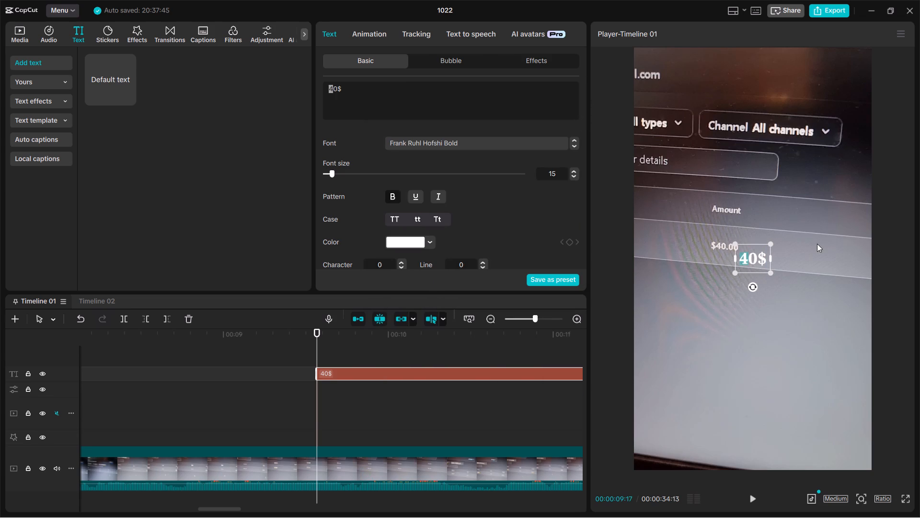
{"action": "double_click", "coordinate": [817, 244]}
{"action": "left_click", "coordinate": [741, 260]}
{"action": "left_click_drag", "start_coordinate": [741, 260], "coordinate": [771, 250]}
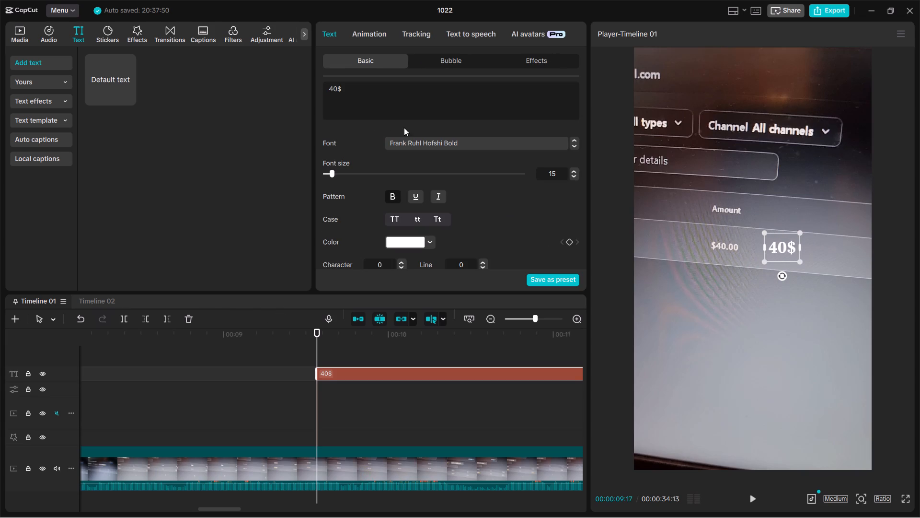
Set the 40$ text colour to black, hex 000000.
{"action": "left_click", "coordinate": [421, 245]}
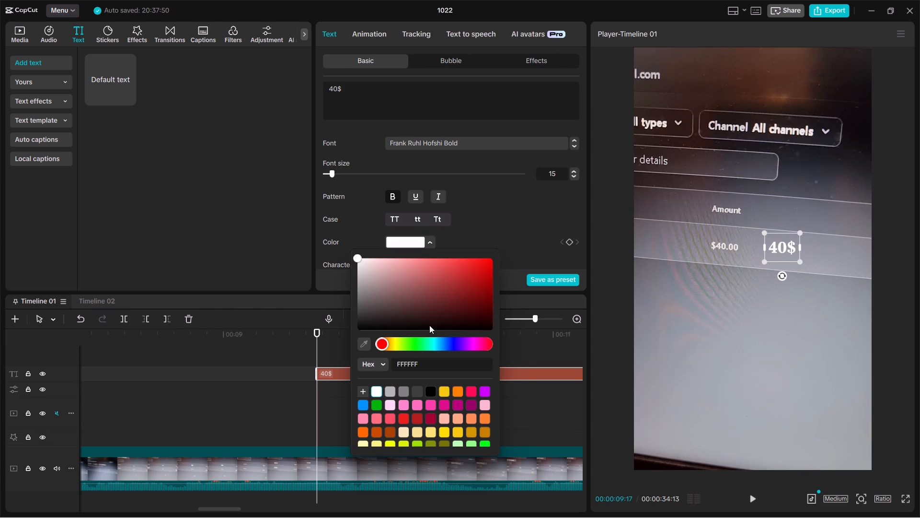
{"action": "left_click_drag", "start_coordinate": [477, 327], "coordinate": [528, 338]}
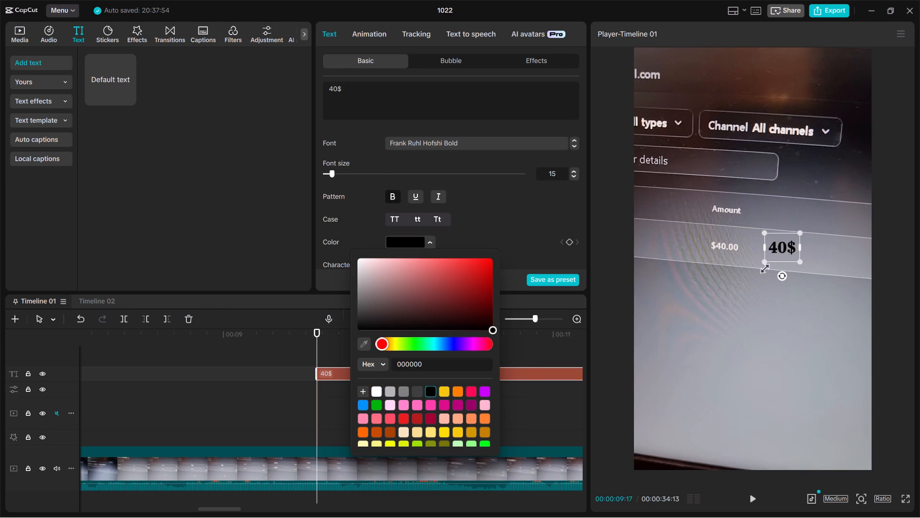
Enlarge the 40$ text to nearly twice its size and adjust its position slightly beside the $40.00 amount.
{"action": "left_click_drag", "start_coordinate": [763, 262], "coordinate": [721, 271]}
{"action": "left_click", "coordinate": [785, 310]}
{"action": "double_click", "coordinate": [790, 246]}
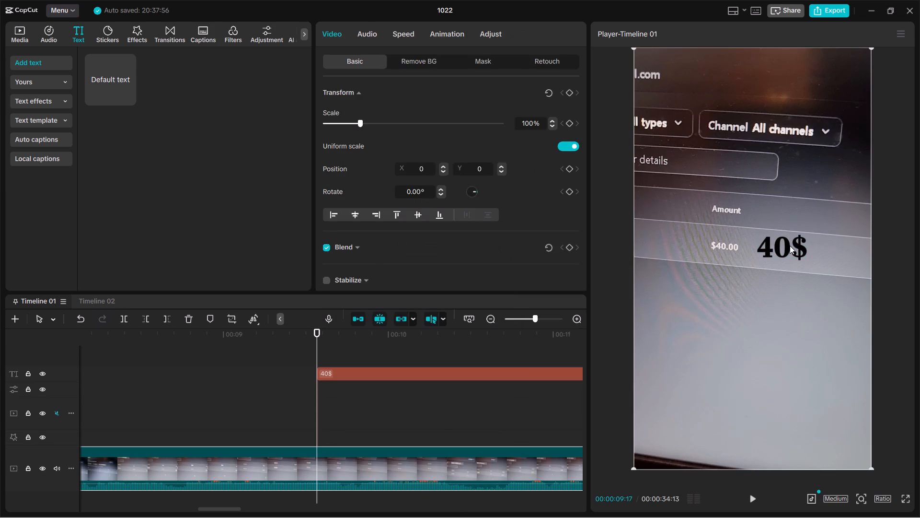
{"action": "left_click", "coordinate": [783, 244]}
{"action": "double_click", "coordinate": [823, 300]}
{"action": "left_click", "coordinate": [773, 244]}
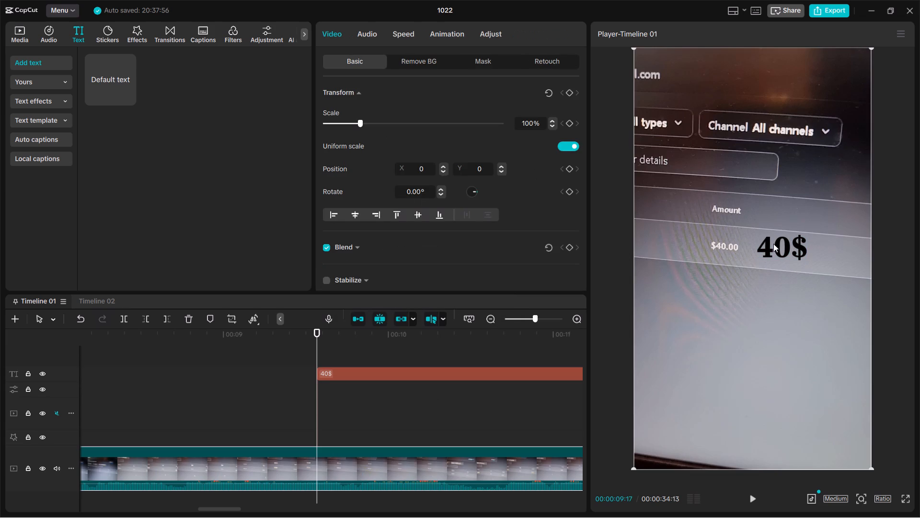
{"action": "left_click", "coordinate": [777, 250]}
{"action": "left_click", "coordinate": [777, 250]}
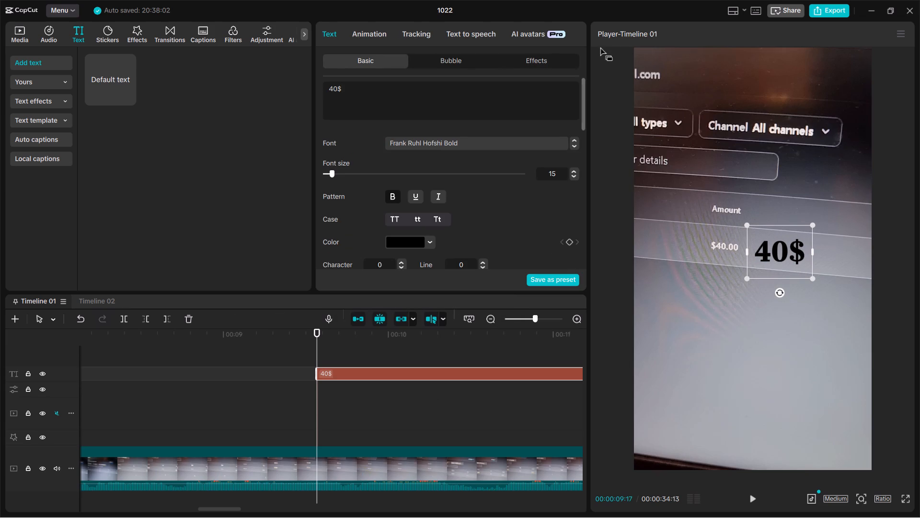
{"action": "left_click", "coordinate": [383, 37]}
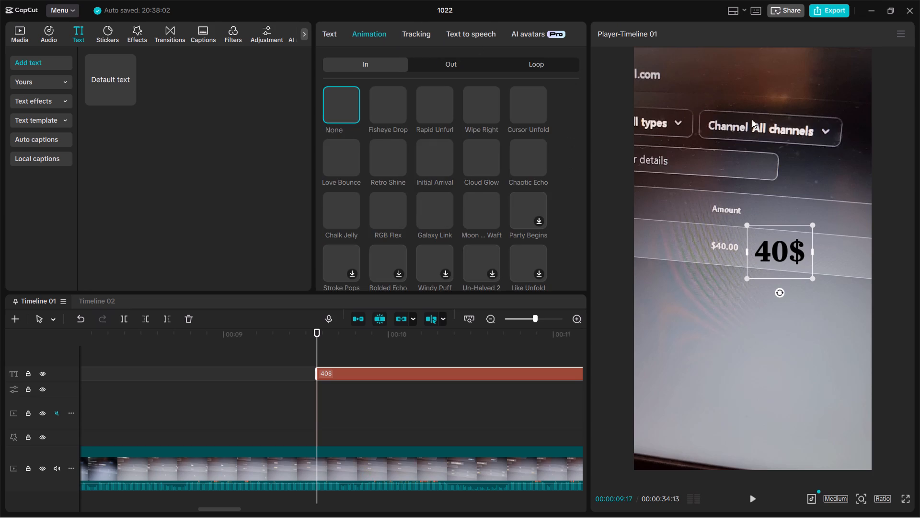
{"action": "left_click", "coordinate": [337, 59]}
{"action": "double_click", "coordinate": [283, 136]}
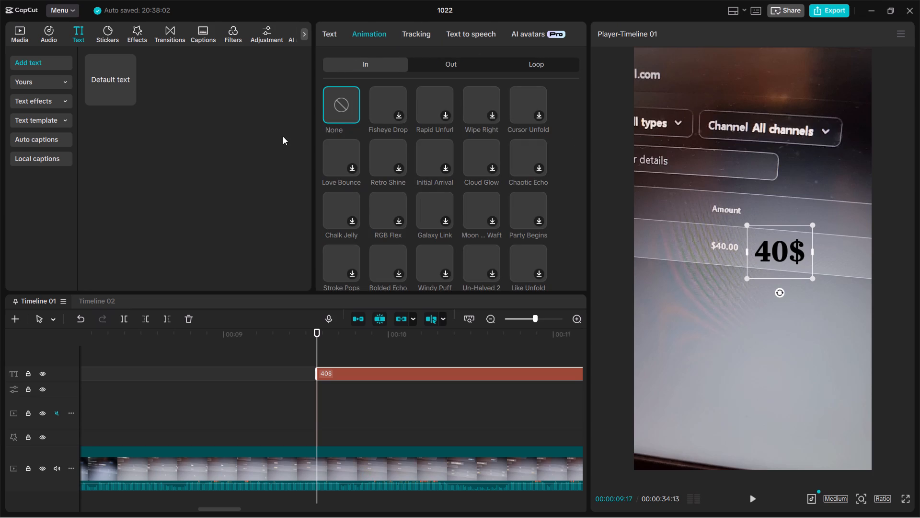
Preview the footage around the 40$ text's entry and move its clip earlier to start at about 00:00:08:21.
{"action": "left_click_drag", "start_coordinate": [310, 338], "coordinate": [239, 352]}
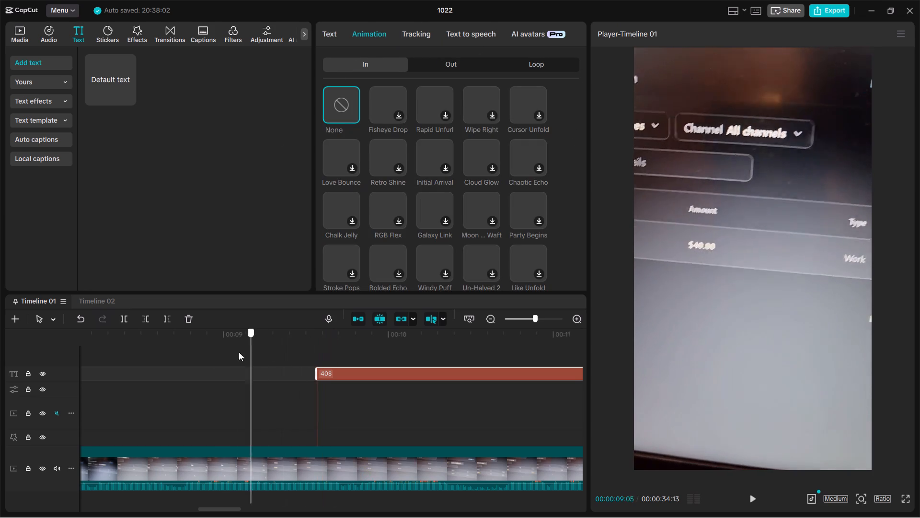
{"action": "left_click_drag", "start_coordinate": [239, 352], "coordinate": [211, 359]}
{"action": "key", "text": "space"}
{"action": "key", "text": "space"}
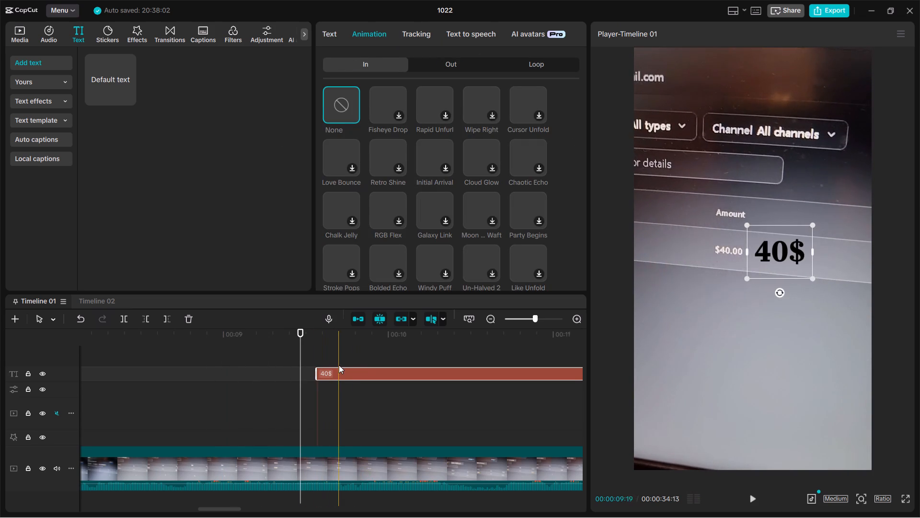
{"action": "left_click_drag", "start_coordinate": [345, 371], "coordinate": [201, 382]}
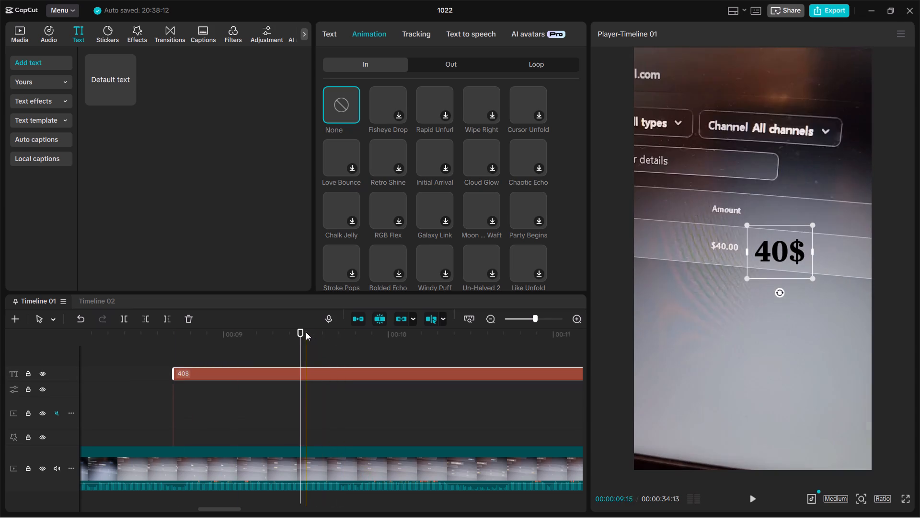
Play Timeline 01 from just before the 40$ text clip and pause at 00:00:14:06, on the Paid status shot.
{"action": "left_click_drag", "start_coordinate": [304, 332], "coordinate": [101, 350]}
{"action": "key", "text": "space"}
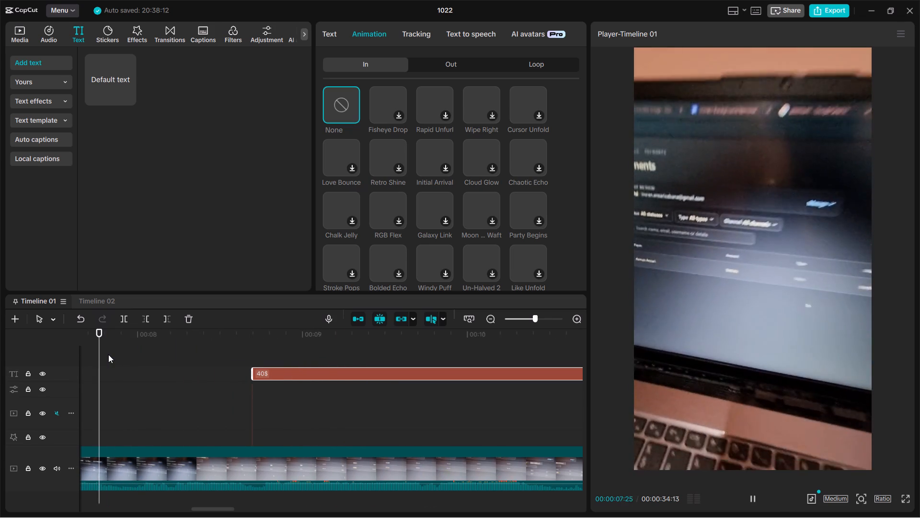
{"action": "key", "text": "space"}
{"action": "key", "text": "space"}
{"action": "key", "text": "space"}
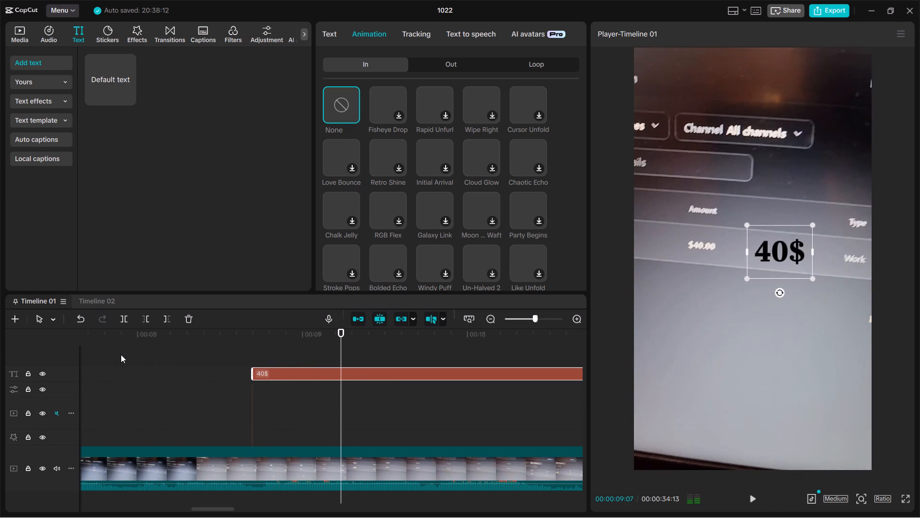
{"action": "left_click_drag", "start_coordinate": [773, 239], "coordinate": [792, 239]}
{"action": "key", "text": "space"}
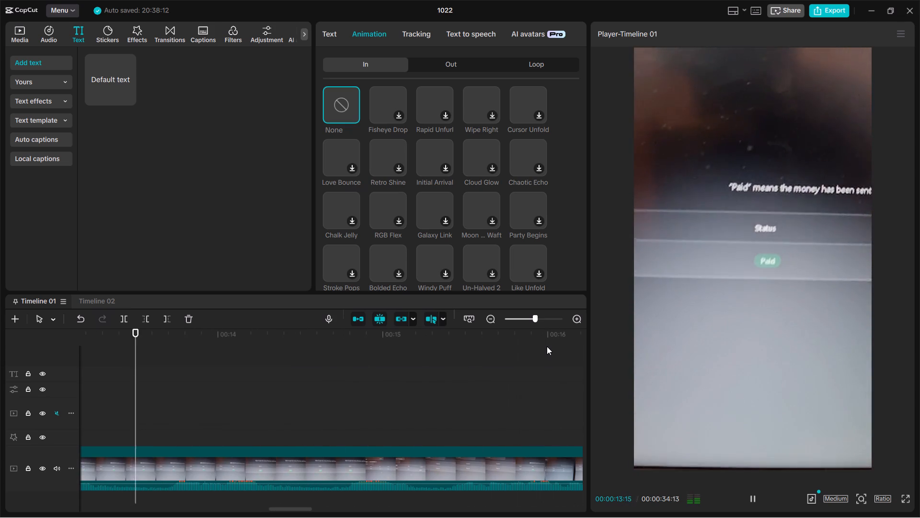
{"action": "key", "text": "space"}
{"action": "key", "text": "space"}
{"action": "key", "text": "space"}
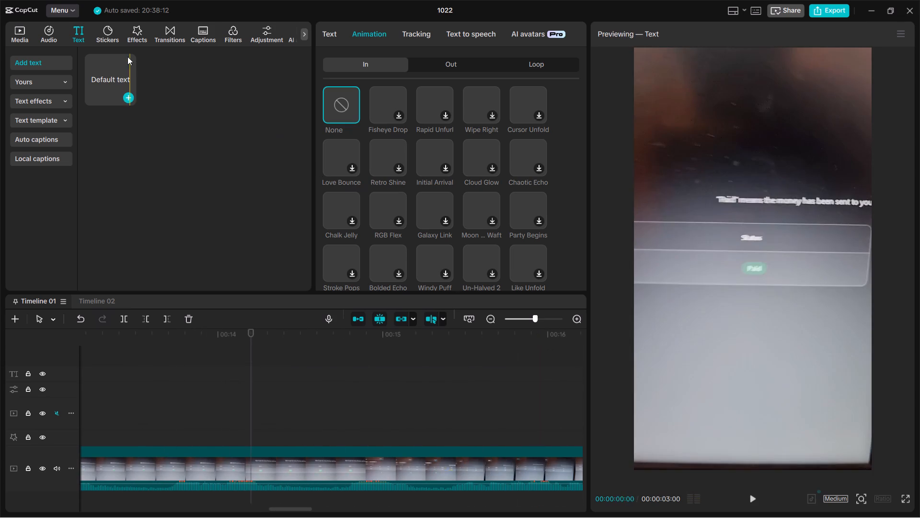
Return to the start of Timeline 01, review the first seconds of the opening clip, and go back to 00:00:00:00.
{"action": "left_click_drag", "start_coordinate": [252, 328], "coordinate": [243, 329]}
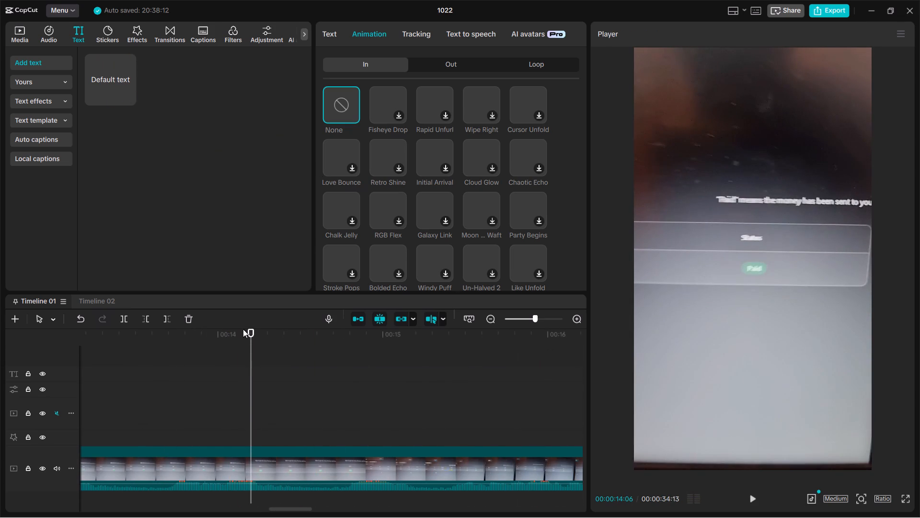
{"action": "left_click_drag", "start_coordinate": [243, 329], "coordinate": [37, 340]}
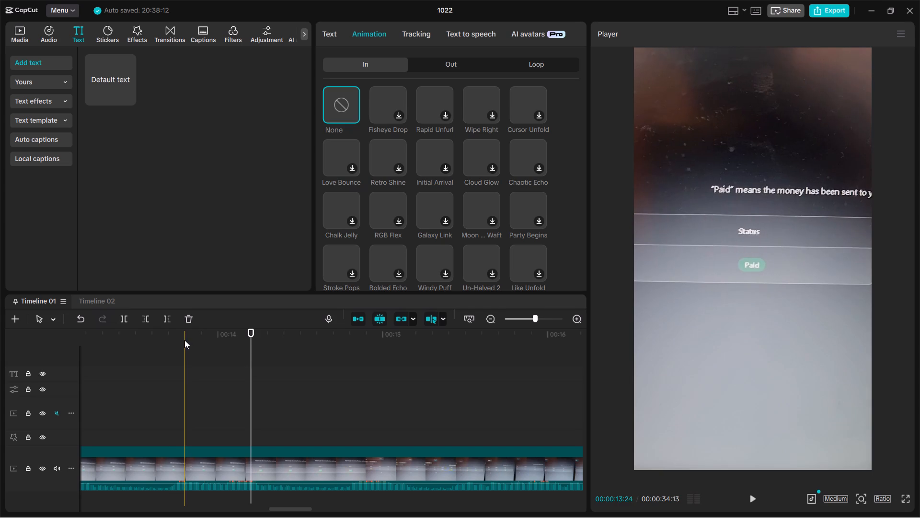
{"action": "key", "text": "ctrl+minus"}
{"action": "key", "text": "ctrl+minus"}
{"action": "key", "text": "ctrl+minus"}
{"action": "key", "text": "ctrl+minus"}
{"action": "key", "text": "ctrl+minus"}
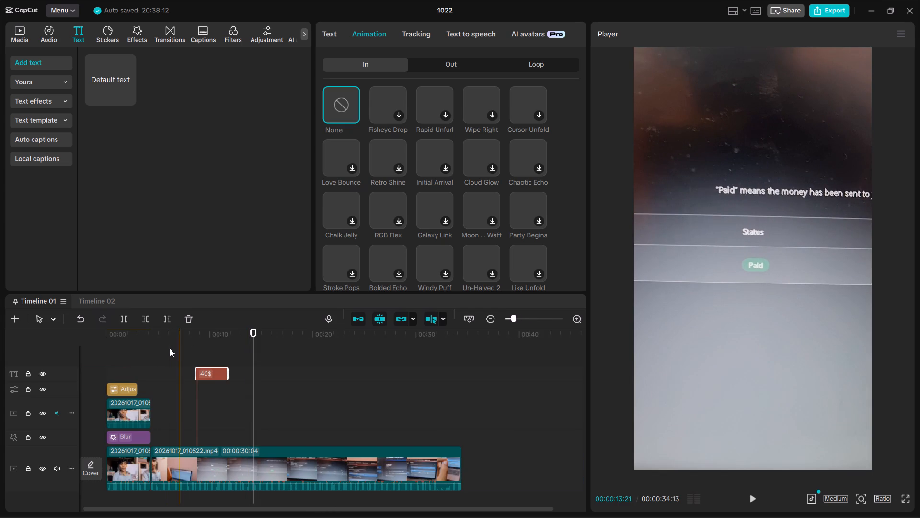
{"action": "key", "text": "ctrl+plus"}
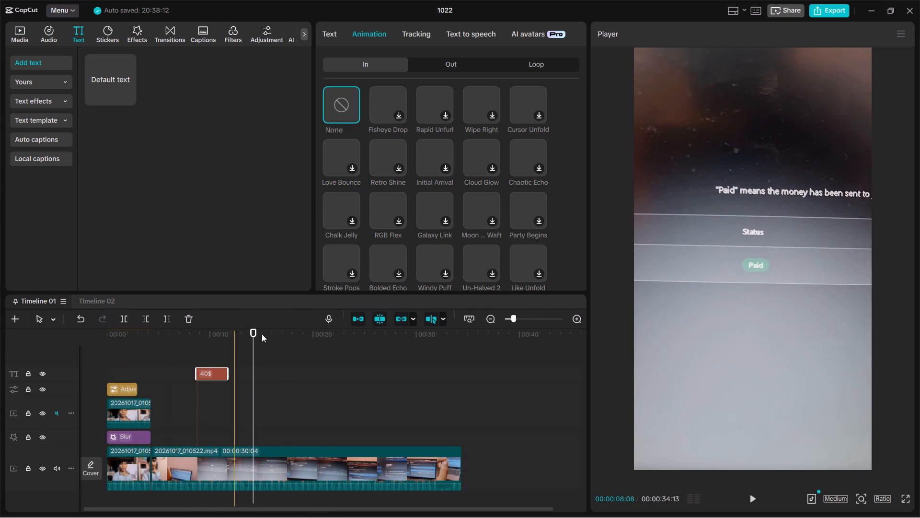
{"action": "left_click_drag", "start_coordinate": [251, 340], "coordinate": [4, 354]}
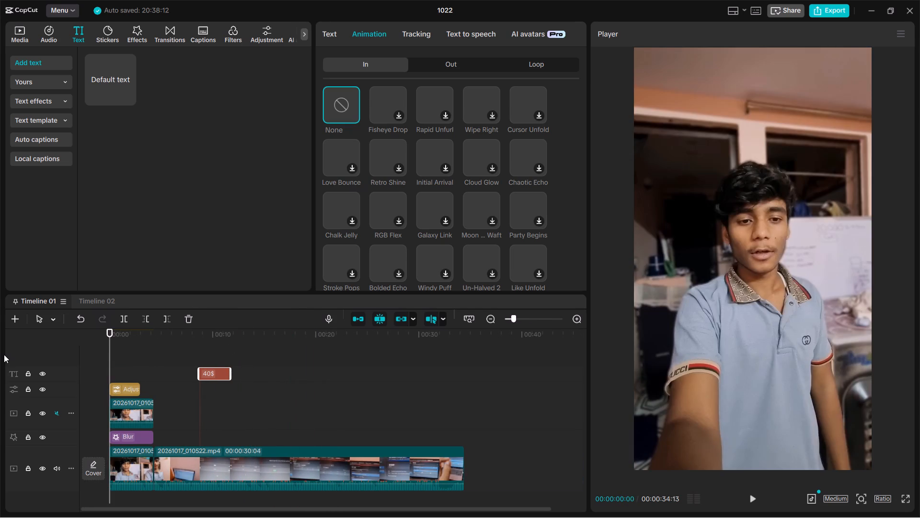
{"action": "key", "text": "space"}
{"action": "key", "text": "space"}
{"action": "key", "text": "space"}
{"action": "key", "text": "space"}
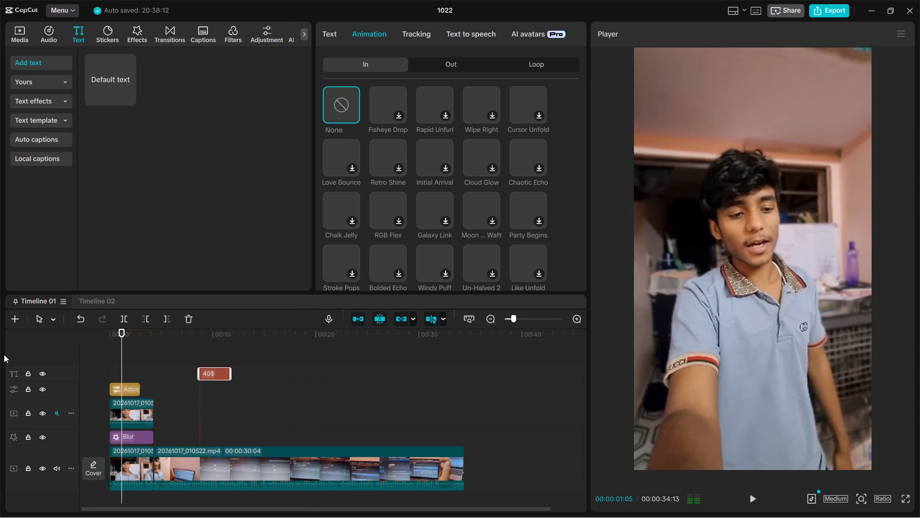
{"action": "key", "text": "space"}
{"action": "key", "text": "space"}
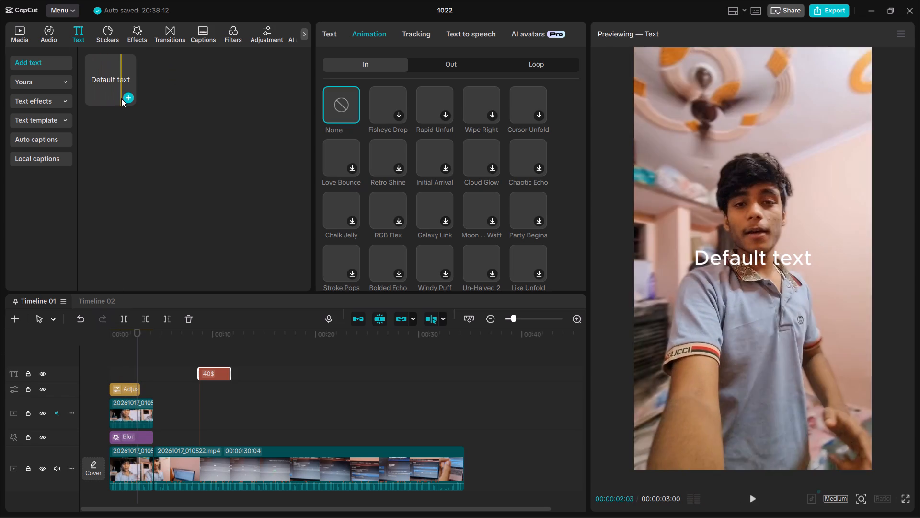
{"action": "left_click_drag", "start_coordinate": [138, 350], "coordinate": [25, 377]}
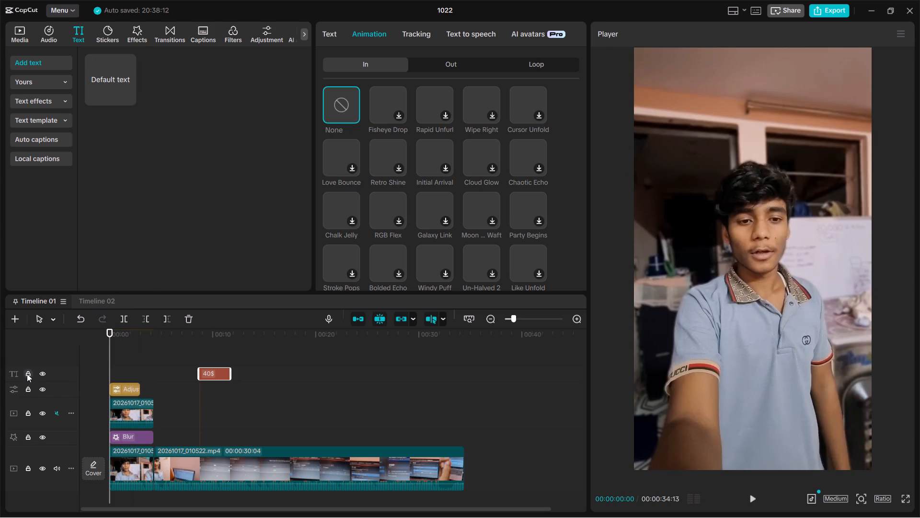
Add a text clip reading To at 00:00:00:23, centred over the opening selfie clip.
{"action": "key", "text": "space"}
{"action": "key", "text": "space"}
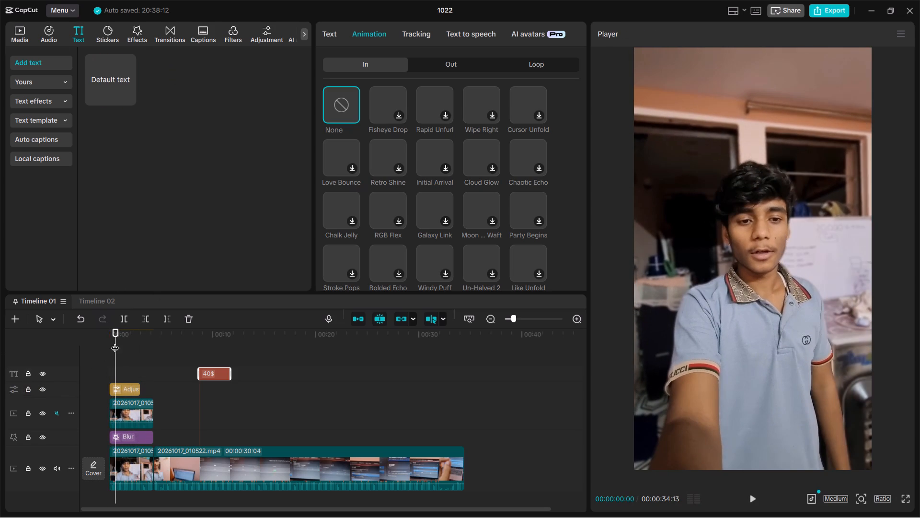
{"action": "left_click_drag", "start_coordinate": [115, 342], "coordinate": [90, 350]}
{"action": "key", "text": "space"}
{"action": "key", "text": "space"}
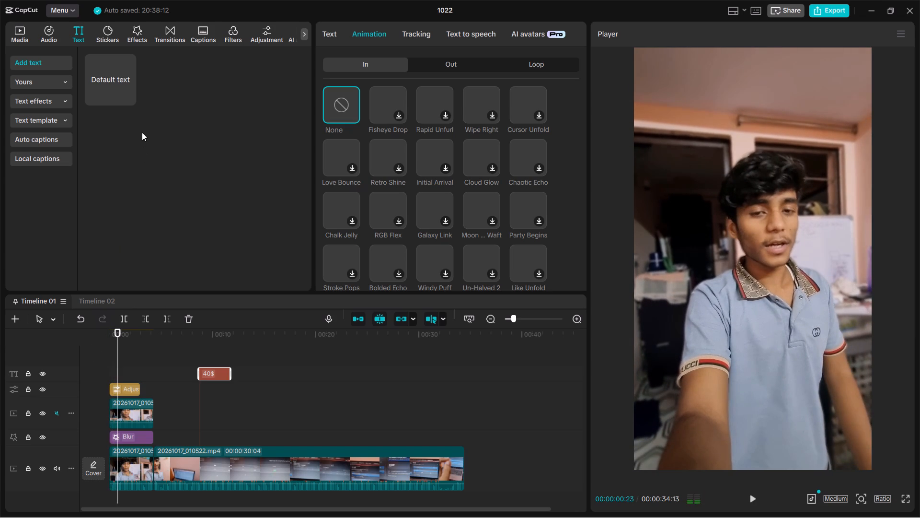
{"action": "left_click", "coordinate": [130, 103]}
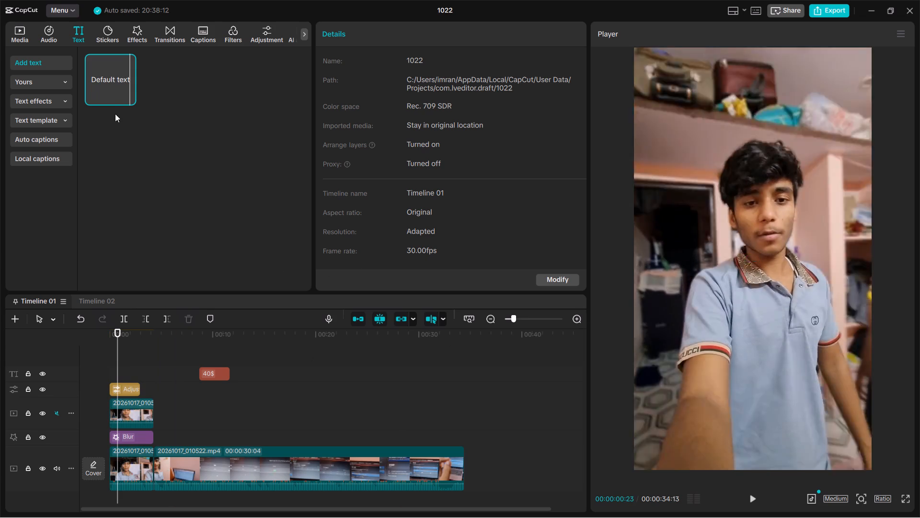
{"action": "left_click", "coordinate": [130, 98]}
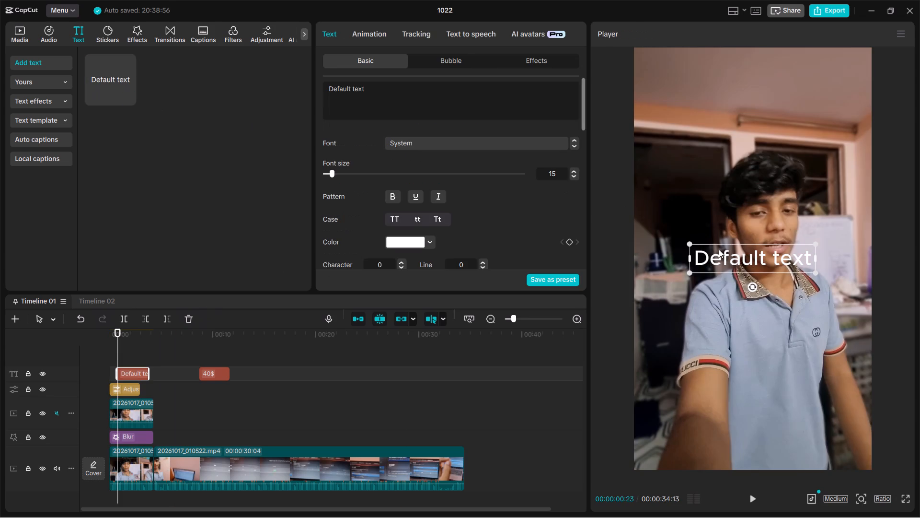
{"action": "double_click", "coordinate": [731, 256]}
{"action": "key", "text": "BackSpace"}
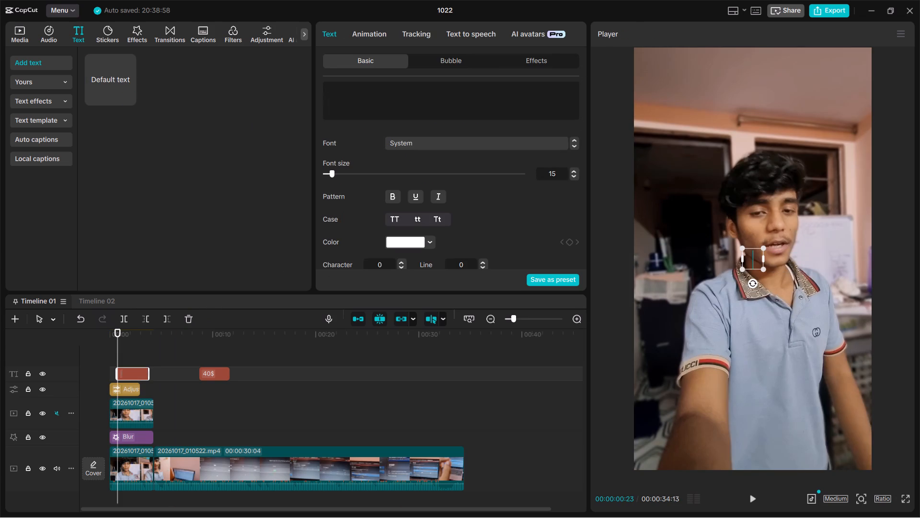
{"action": "key", "text": "t"}
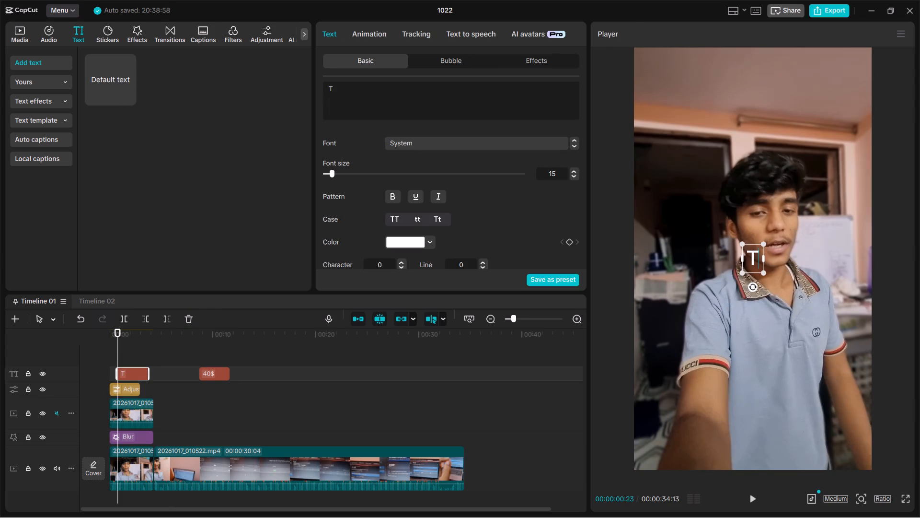
{"action": "key", "text": "o"}
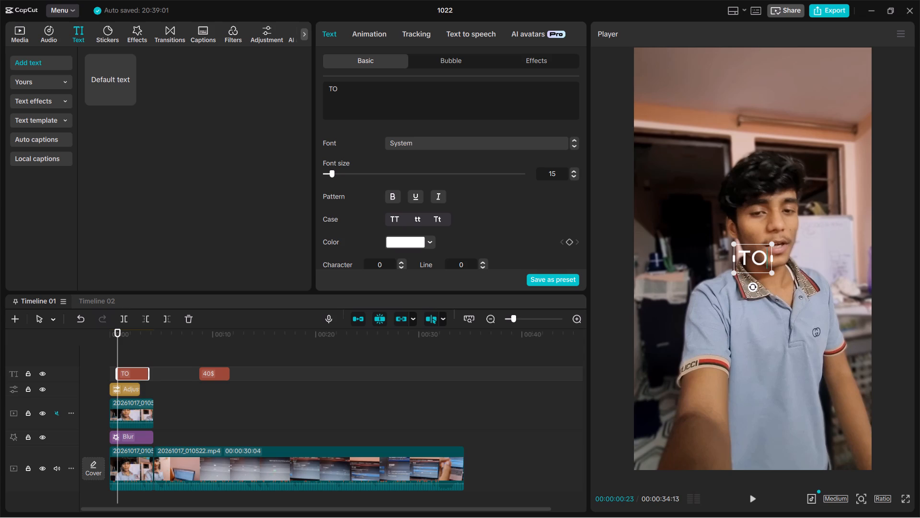
{"action": "key", "text": "BackSpace"}
{"action": "type", "text": "To"}
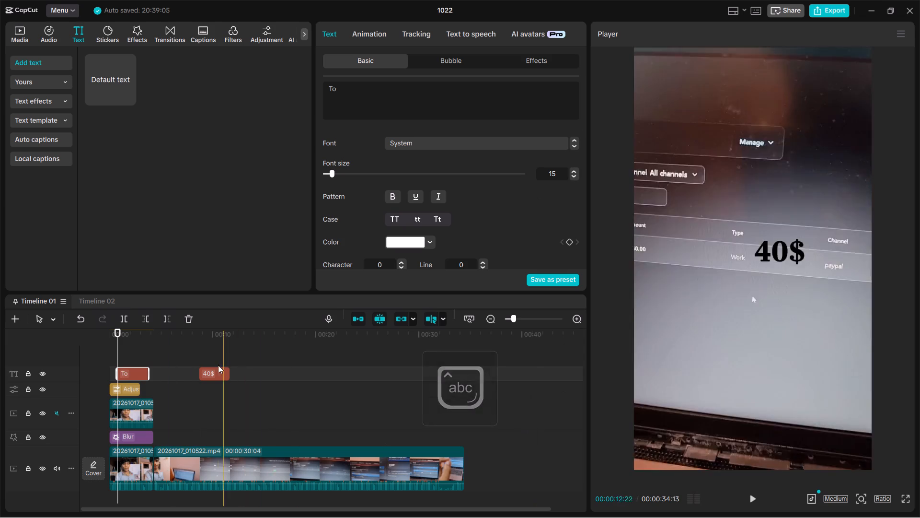
Duplicate the To text clip onto a track above, starting at about 00:00:02:05, and change the copy's text to aao.
{"action": "key", "text": "ctrl+c"}
{"action": "key", "text": "ctrl+v"}
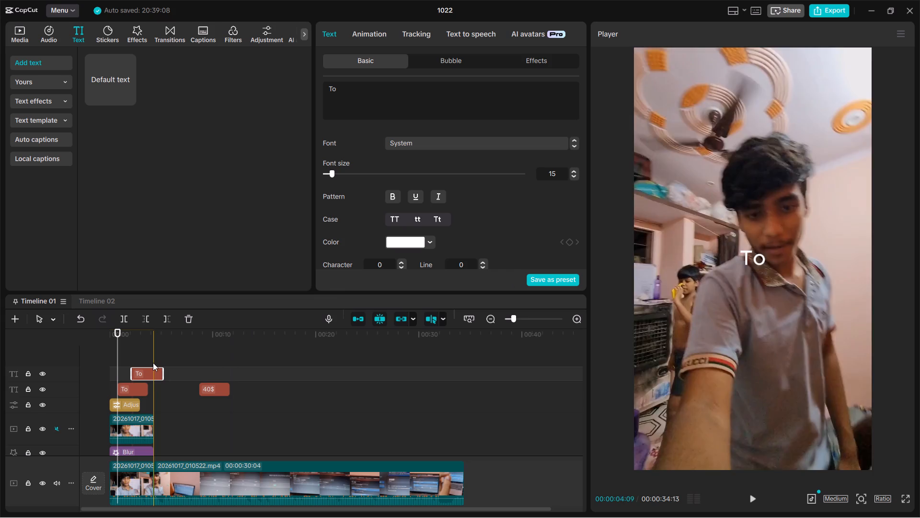
{"action": "left_click", "coordinate": [151, 359]}
{"action": "double_click", "coordinate": [750, 260]}
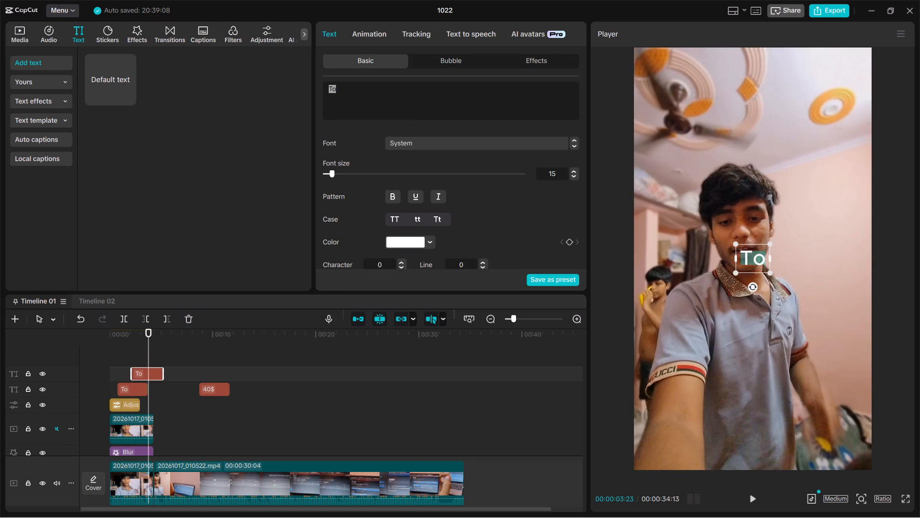
{"action": "key", "text": "BackSpace"}
{"action": "type", "text": "aao"}
Duplicate the original To text clip onto its own track at 00:00:00:23, below the aao clip.
{"action": "key", "text": "ctrl+c"}
{"action": "key", "text": "ctrl+v"}
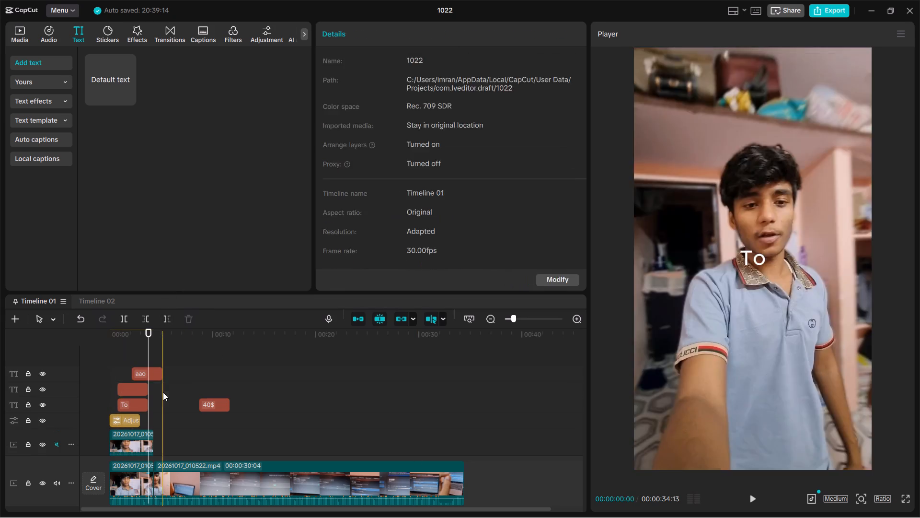
{"action": "left_click", "coordinate": [132, 392]}
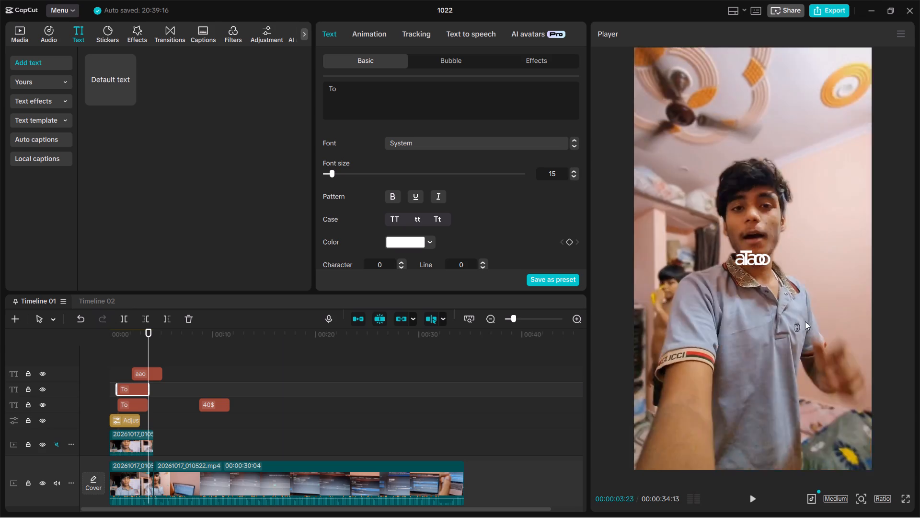
{"action": "left_click", "coordinate": [126, 384]}
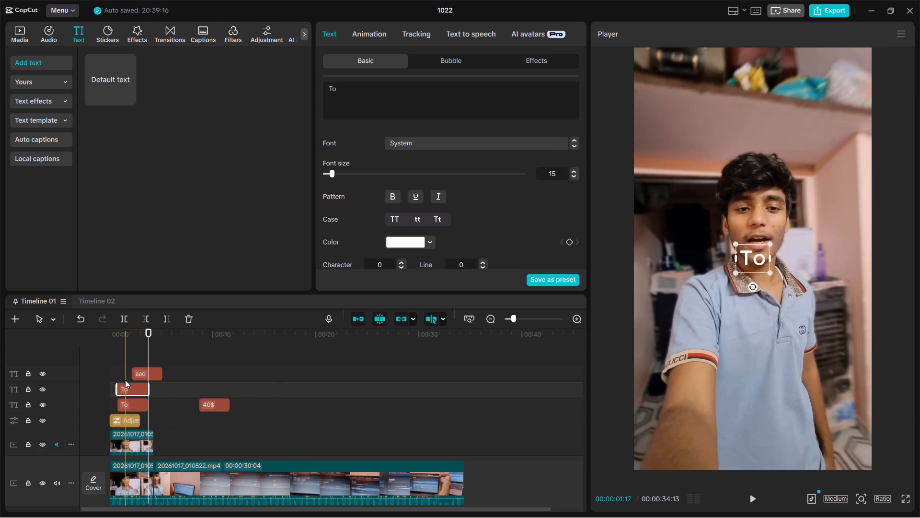
Move the aao text off the overlapping To text, onto the shirt near the chest logo.
{"action": "left_click", "coordinate": [132, 369]}
{"action": "left_click", "coordinate": [759, 252]}
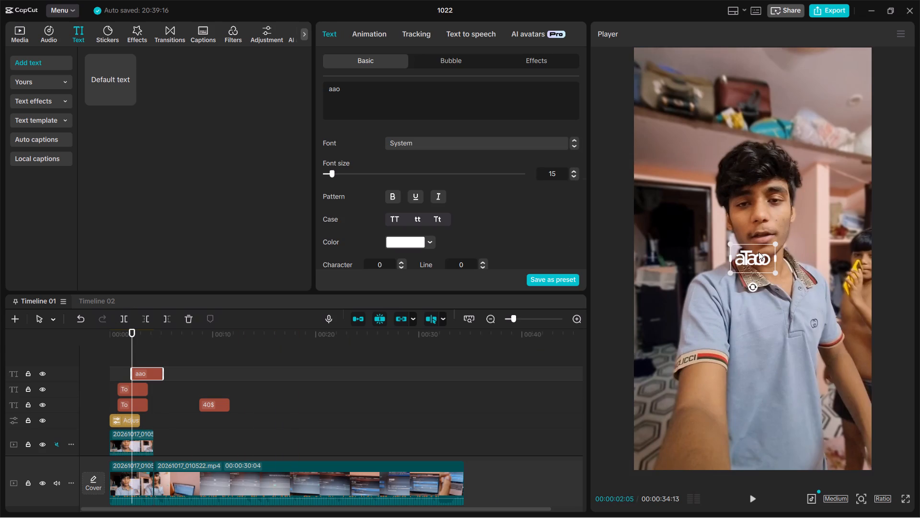
{"action": "left_click_drag", "start_coordinate": [759, 252], "coordinate": [813, 292]}
Change the duplicated To text to tumhe and place it beside the man's forehead.
{"action": "double_click", "coordinate": [742, 256]}
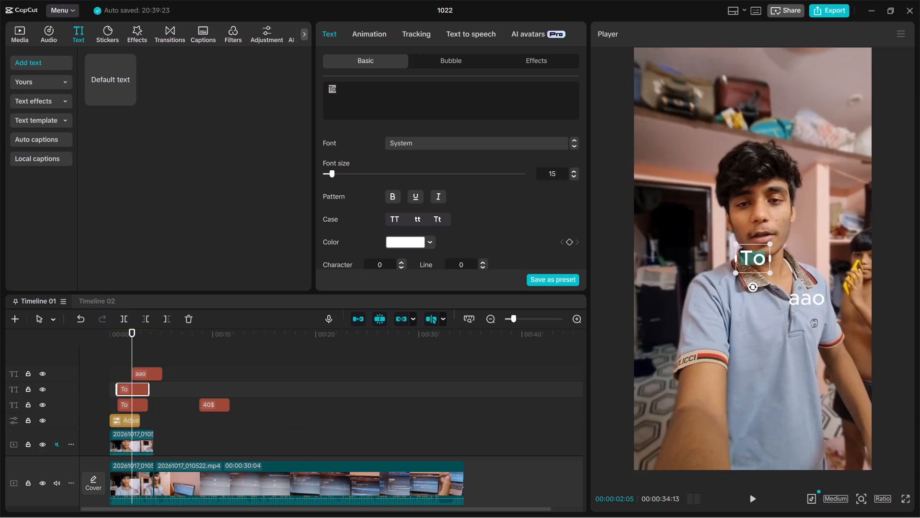
{"action": "key", "text": "BackSpace"}
{"action": "type", "text": "tu"}
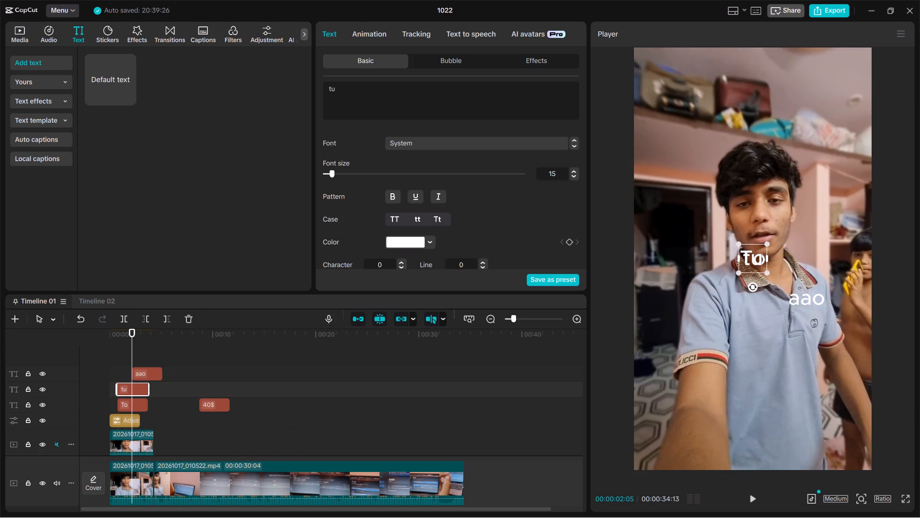
{"action": "type", "text": "mhe"}
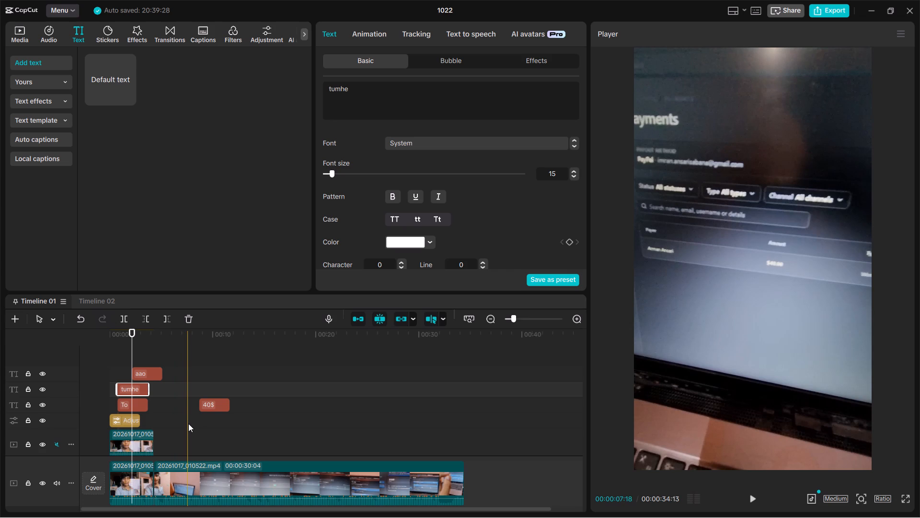
{"action": "left_click_drag", "start_coordinate": [759, 256], "coordinate": [783, 252]}
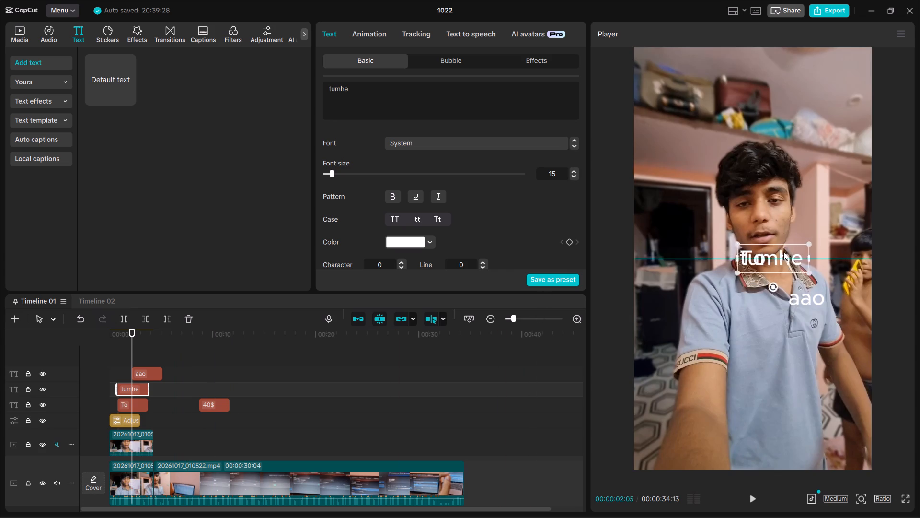
{"action": "left_click_drag", "start_coordinate": [783, 252], "coordinate": [809, 189]}
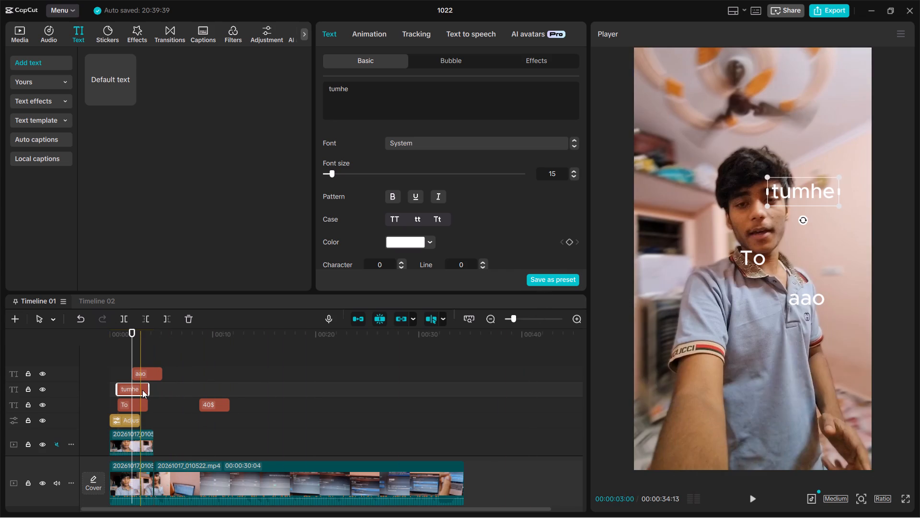
Duplicate the tumhe text clip to start at about 00:00:03:00 and change the original's text to dikhata.
{"action": "key", "text": "ctrl+c"}
{"action": "key", "text": "ctrl+v"}
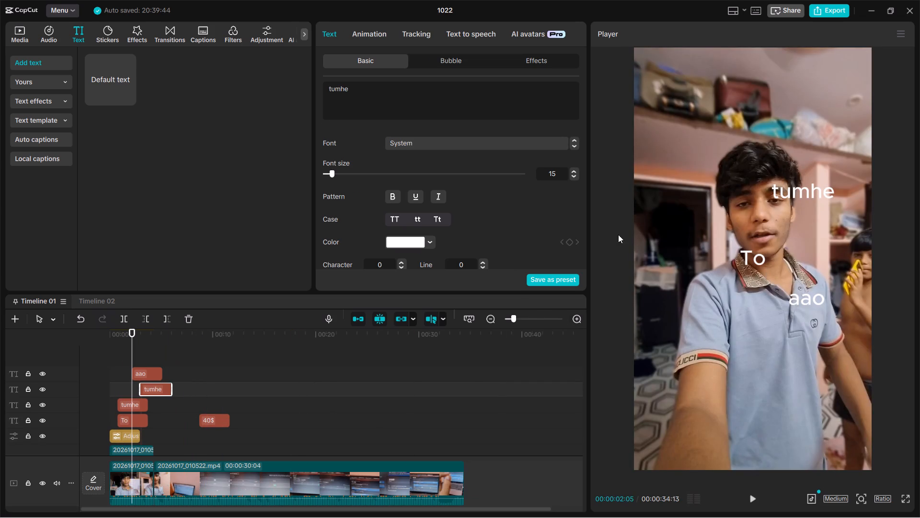
{"action": "left_click", "coordinate": [805, 176]}
{"action": "double_click", "coordinate": [784, 190]}
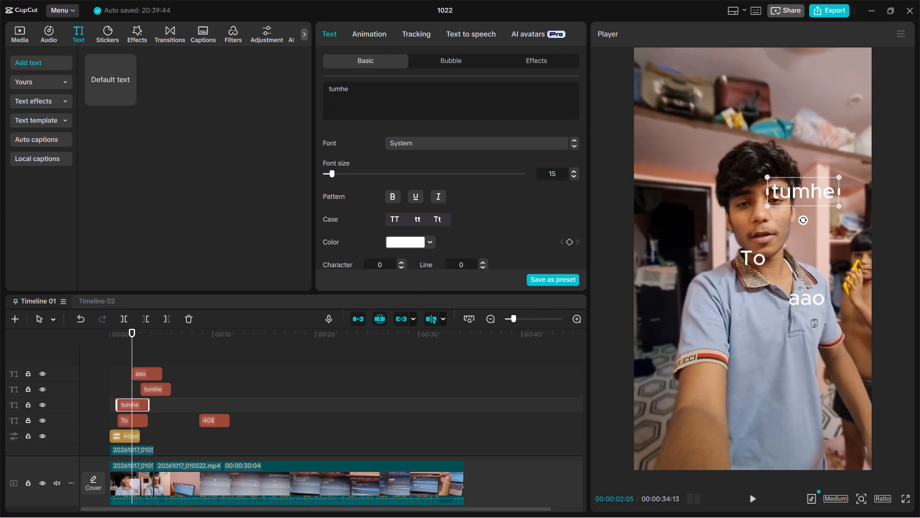
{"action": "key", "text": "BackSpace"}
{"action": "key", "text": "ctrl+a"}
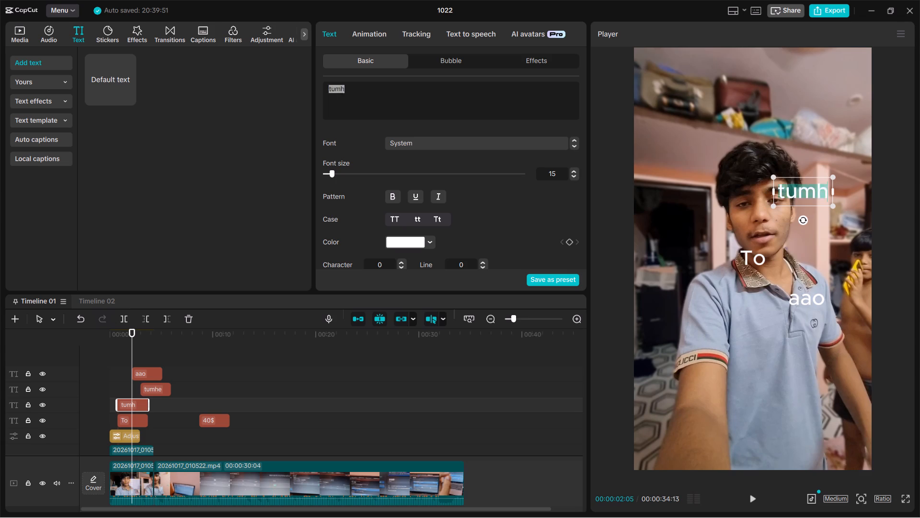
{"action": "key", "text": "BackSpace"}
{"action": "type", "text": "dikhata"}
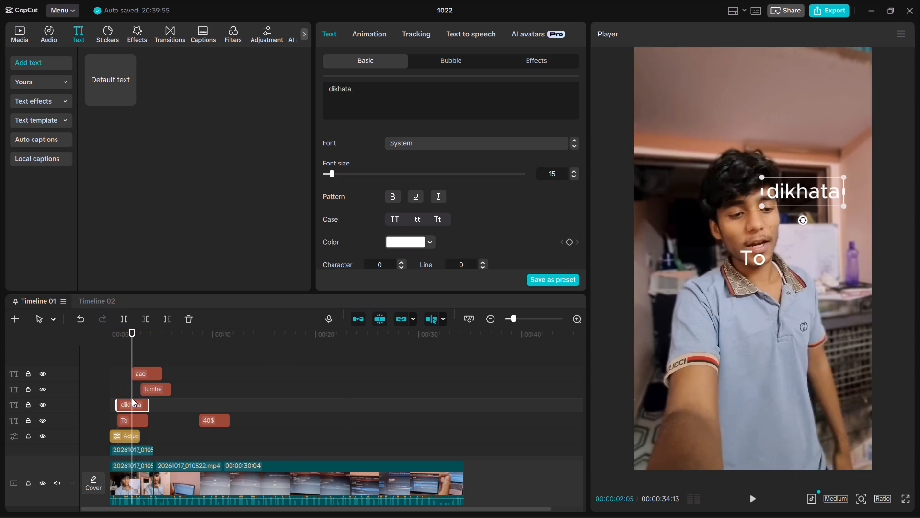
Duplicate the dikhata text clip at about 00:00:02:05, move the copy down beside the sleeve, and reword it as hu.
{"action": "key", "text": "ctrl+c"}
{"action": "key", "text": "ctrl+v"}
{"action": "left_click", "coordinate": [150, 405]}
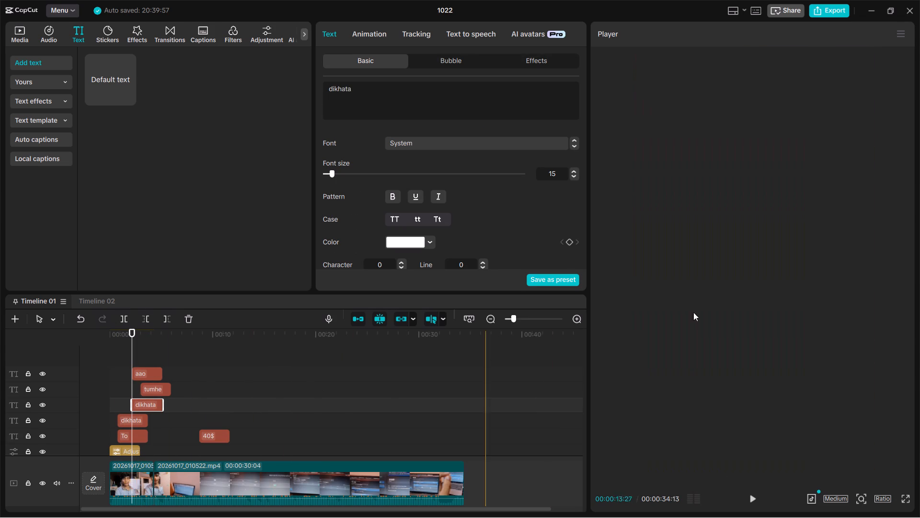
{"action": "left_click_drag", "start_coordinate": [786, 190], "coordinate": [721, 293]}
{"action": "double_click", "coordinate": [721, 293]}
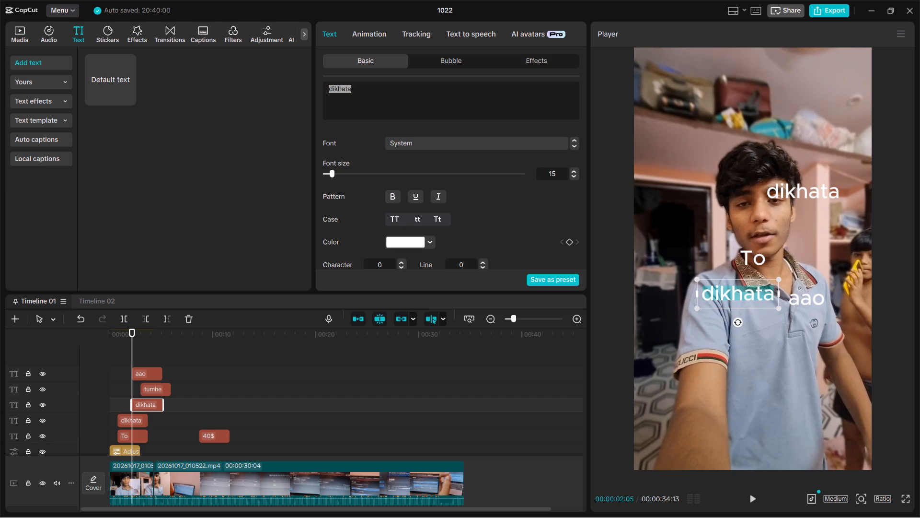
Replace the text of the selected dikhata copy beside the sleeve with hu.
{"action": "key", "text": "BackSpace"}
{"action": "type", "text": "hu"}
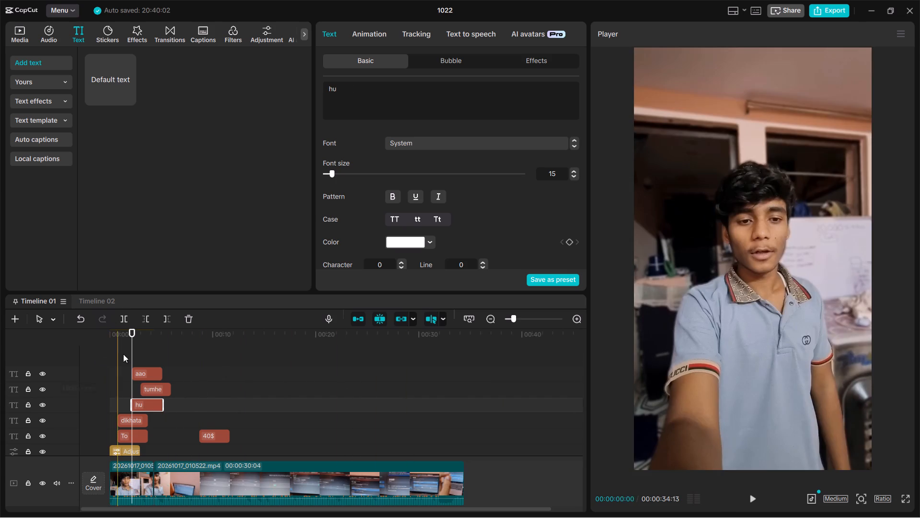
Play the video from the beginning through the first captions to check their timing, and return to the start.
{"action": "left_click_drag", "start_coordinate": [132, 354], "coordinate": [84, 369]}
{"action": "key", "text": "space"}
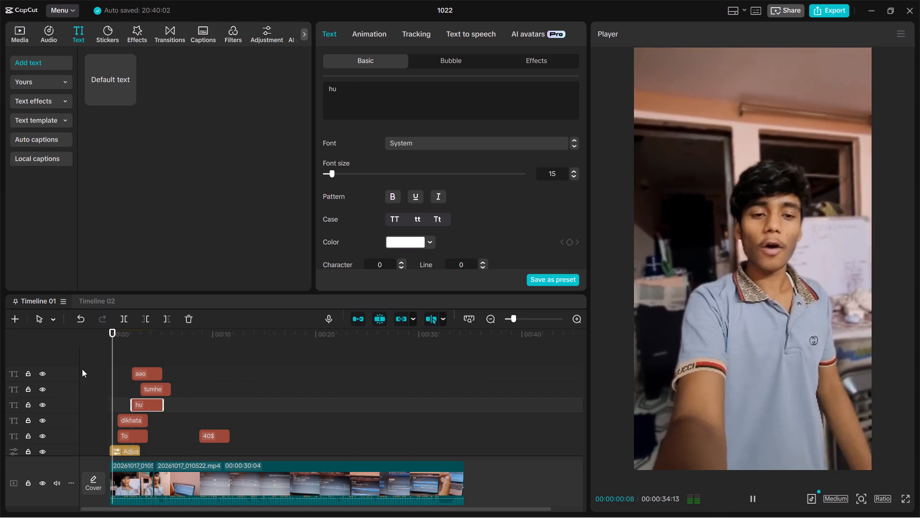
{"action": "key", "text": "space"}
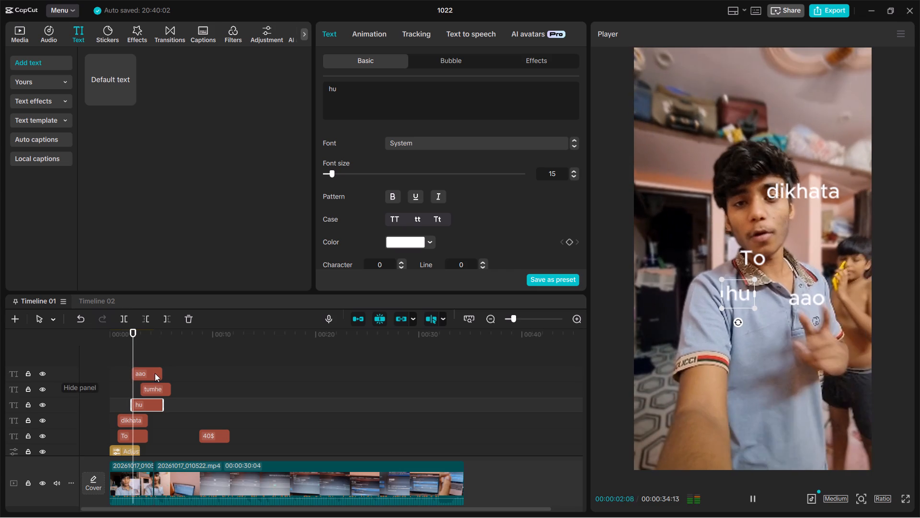
{"action": "left_click_drag", "start_coordinate": [136, 350], "coordinate": [61, 358]}
Raise the system volume to maximum.
{"action": "left_click", "coordinate": [849, 505]}
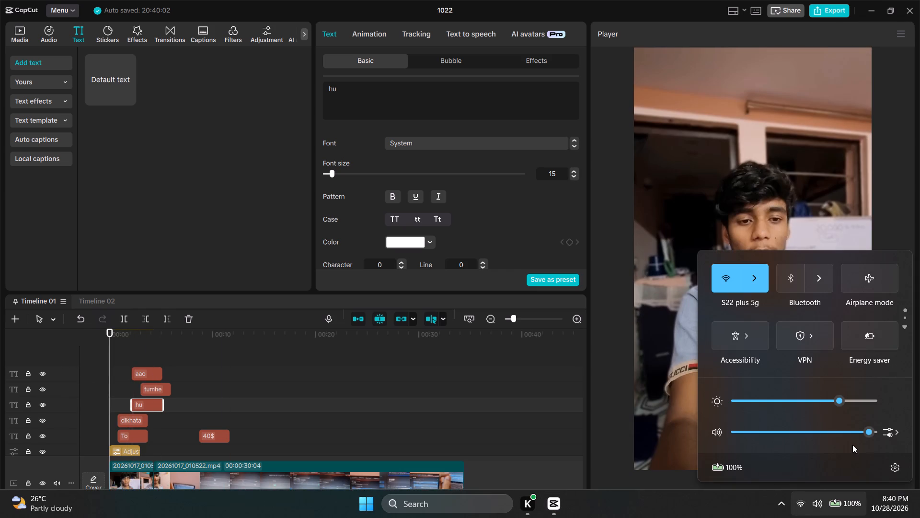
{"action": "left_click_drag", "start_coordinate": [872, 430], "coordinate": [882, 428]}
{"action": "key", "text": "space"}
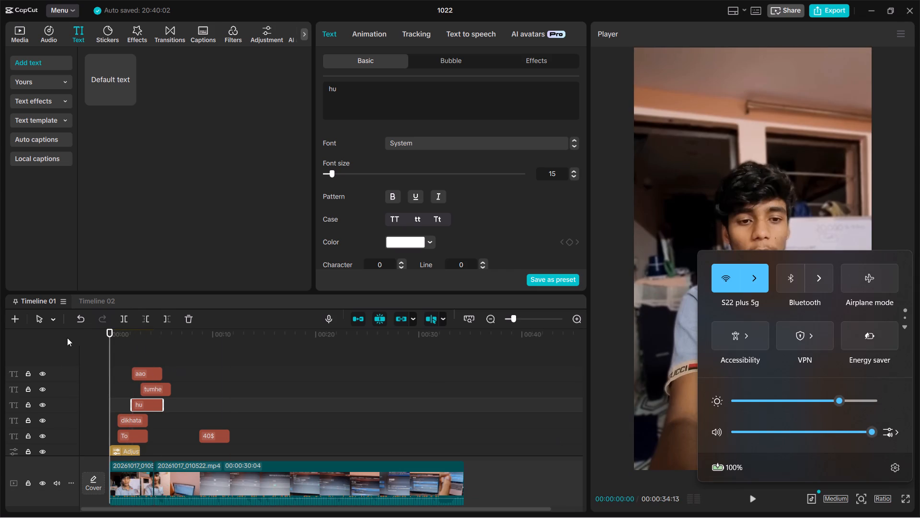
Replay the opening from 00:00:00:00 to about 00:00:01:26 to check the speech against the captions.
{"action": "left_click", "coordinate": [106, 337]}
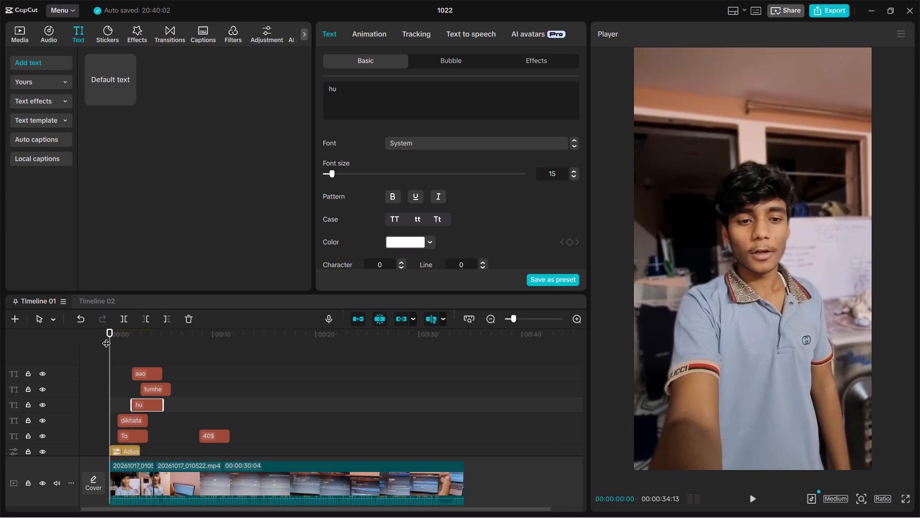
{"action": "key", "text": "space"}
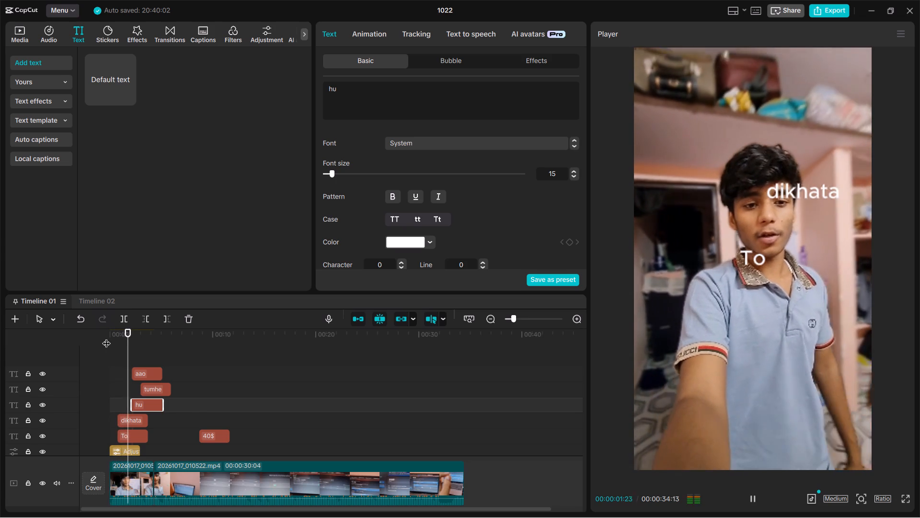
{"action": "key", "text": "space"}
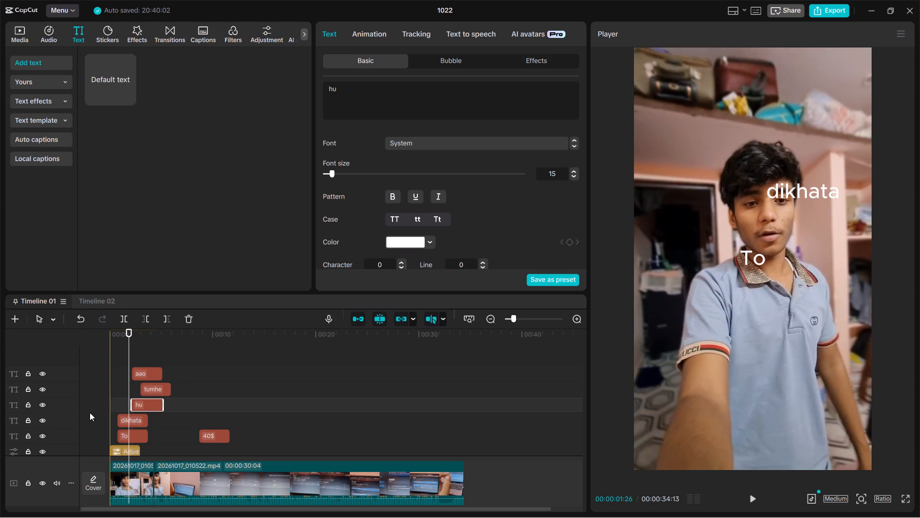
Select the Default text preset for a new caption.
{"action": "left_click", "coordinate": [128, 90]}
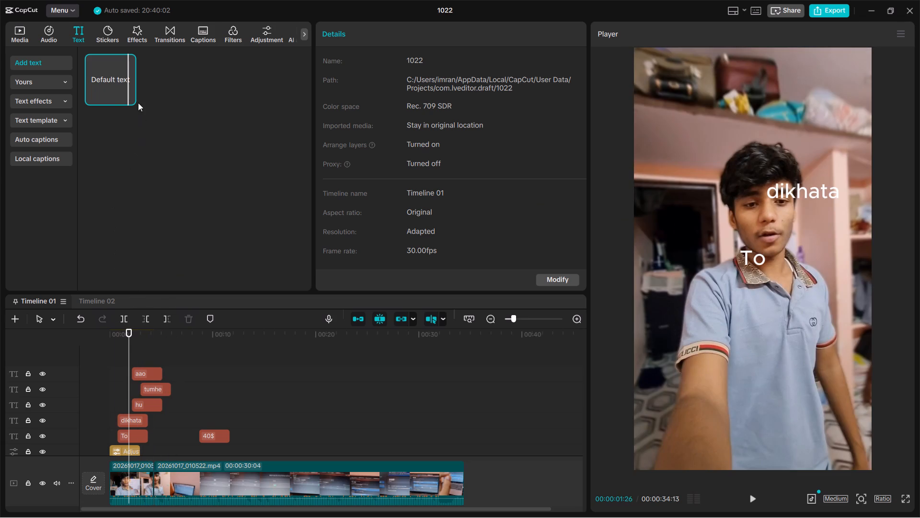
Add a text clip at 00:00:01:26, place it on the shirt's chest, and set its text to aaj.
{"action": "left_click", "coordinate": [128, 98]}
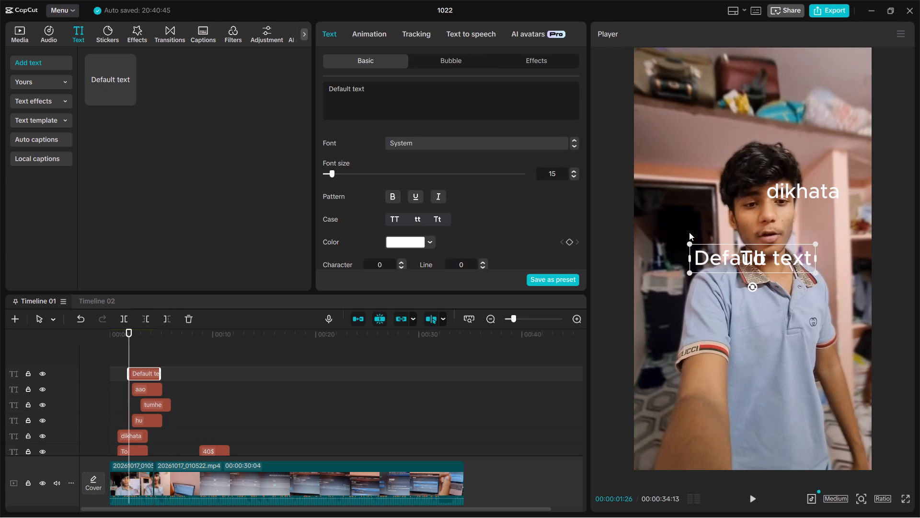
{"action": "left_click_drag", "start_coordinate": [712, 259], "coordinate": [716, 316]}
{"action": "double_click", "coordinate": [716, 316]}
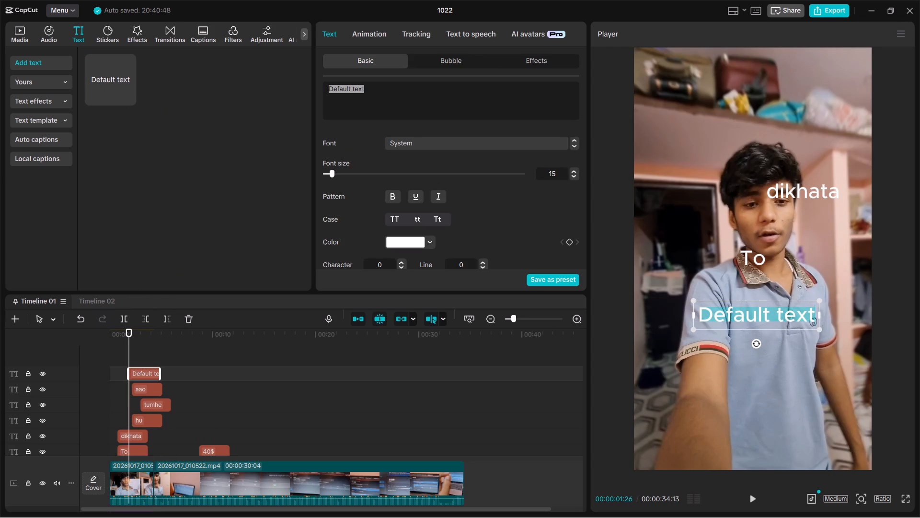
{"action": "key", "text": "BackSpace"}
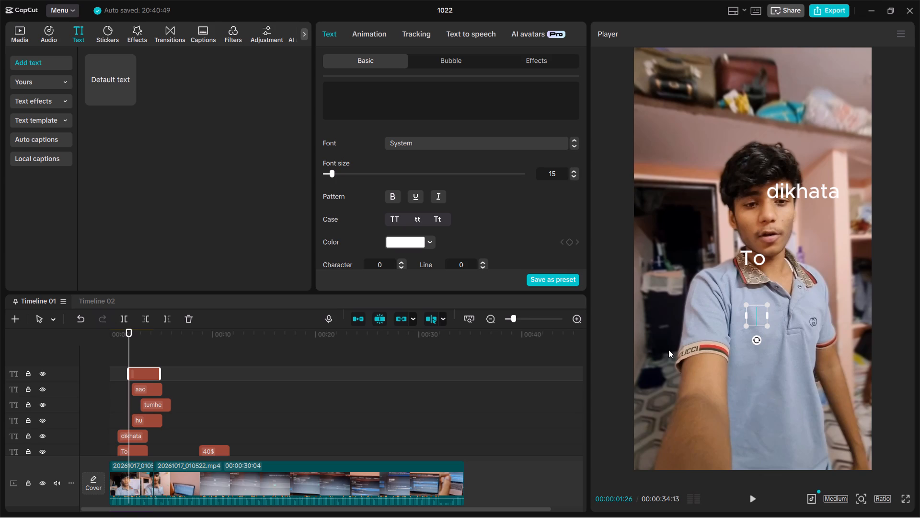
{"action": "type", "text": "ajio"}
{"action": "key", "text": "BackSpace"}
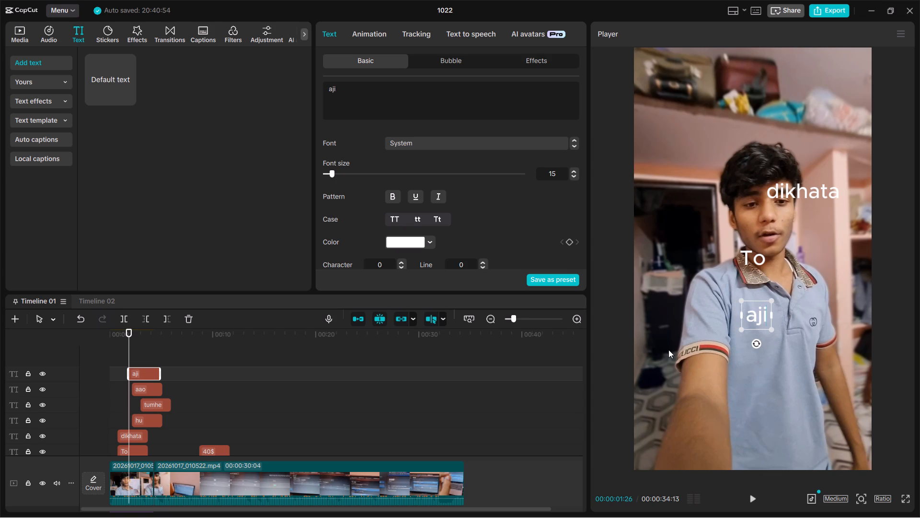
{"action": "key", "text": "BackSpace"}
{"action": "key", "text": "BackSpace"}
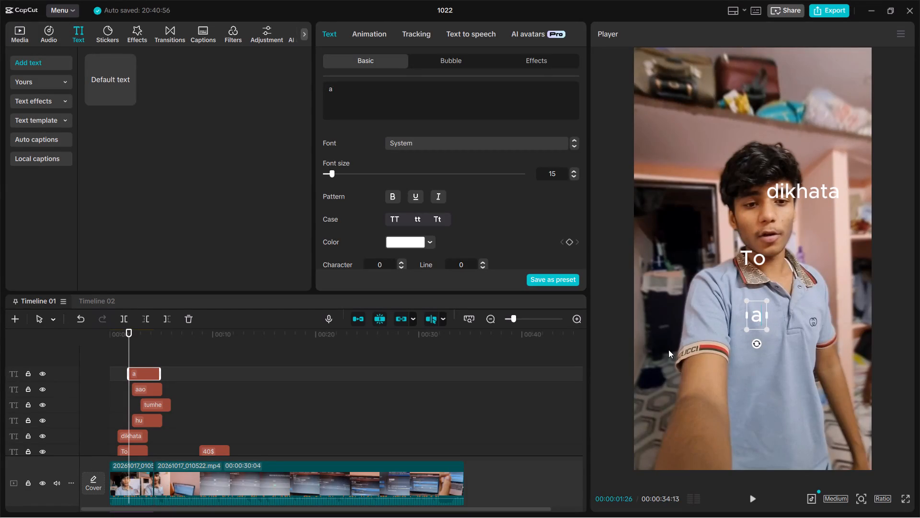
{"action": "type", "text": "aj"}
{"action": "key", "text": "space"}
{"action": "key", "text": "k"}
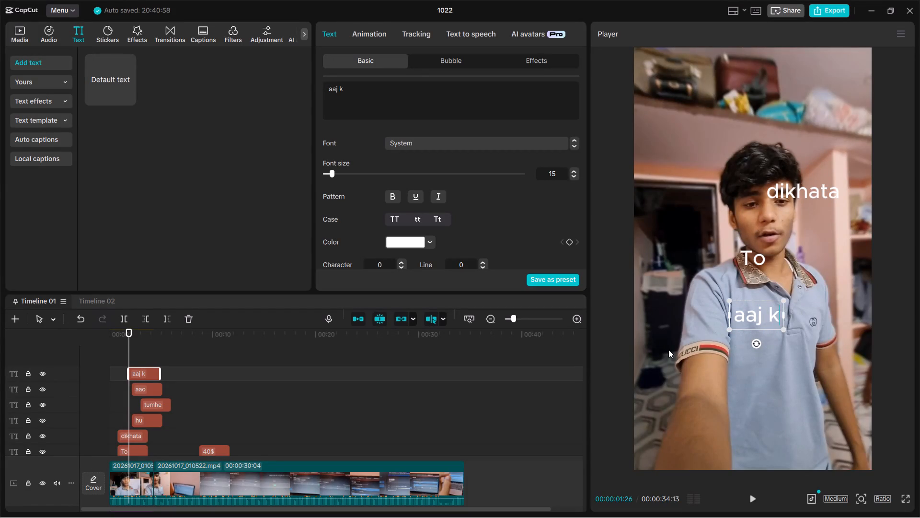
{"action": "key", "text": "BackSpace"}
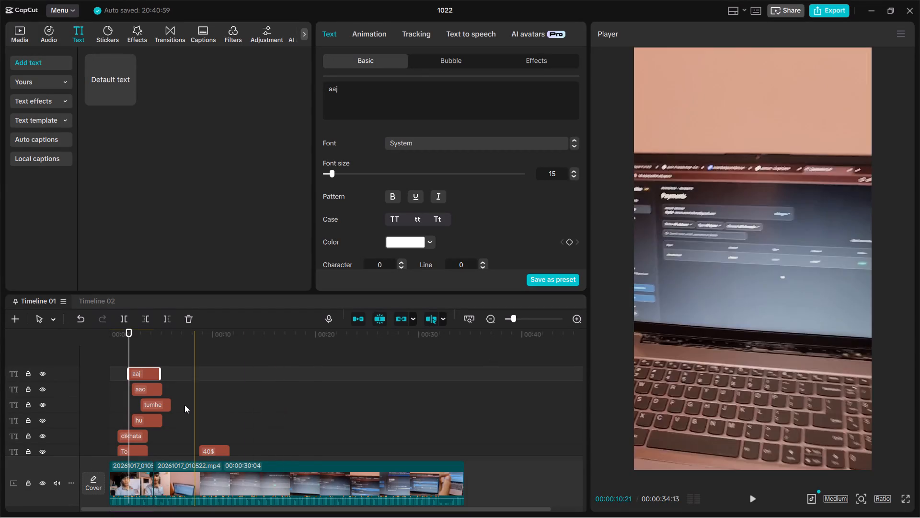
Add a text clip at 00:00:07:01, place it over the lower part of the laptop screen, and set its text to ki.
{"action": "left_click", "coordinate": [184, 405]}
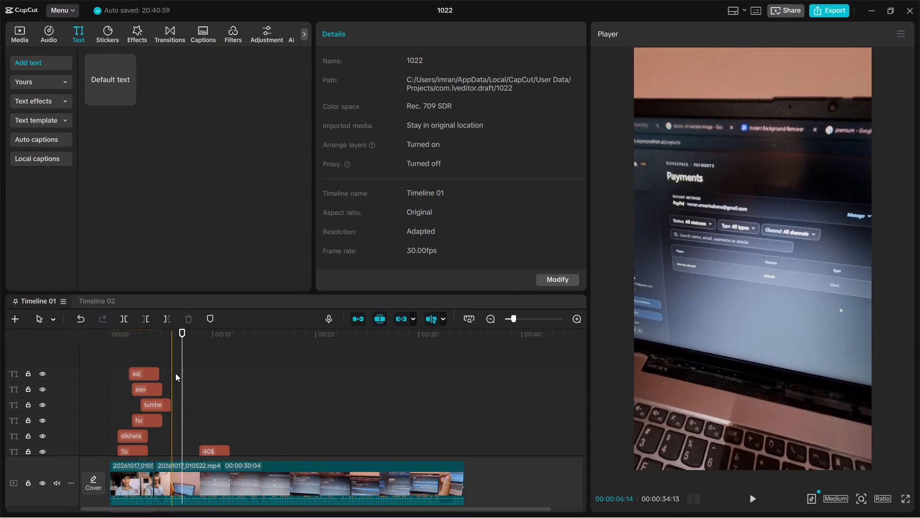
{"action": "left_click", "coordinate": [129, 98]}
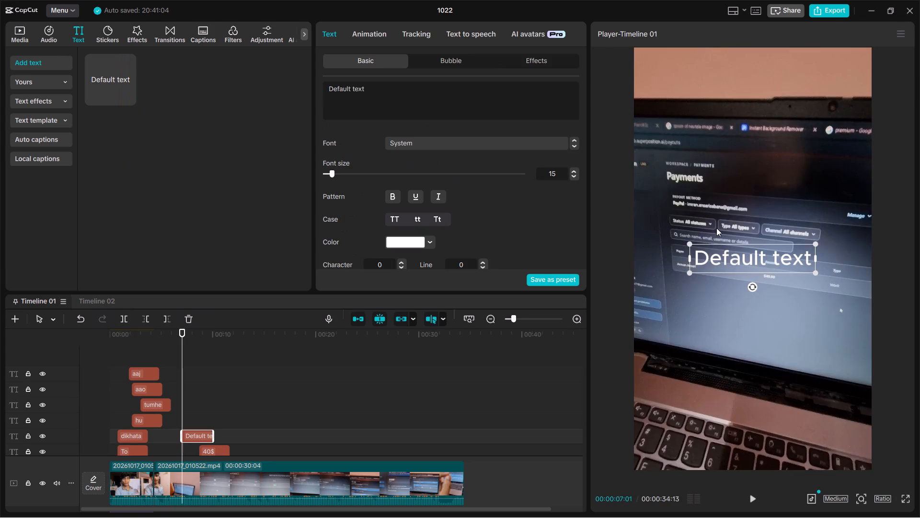
{"action": "left_click_drag", "start_coordinate": [752, 262], "coordinate": [746, 314]}
{"action": "double_click", "coordinate": [746, 314]}
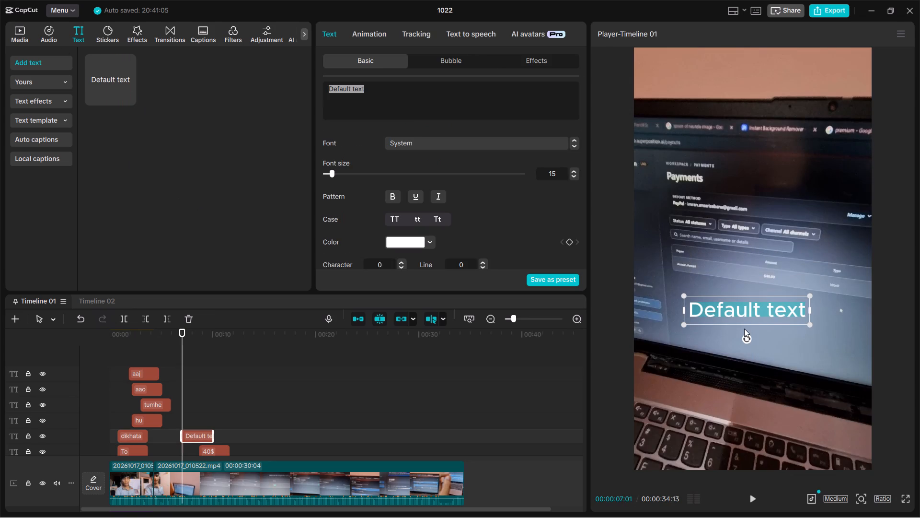
{"action": "key", "text": "BackSpace"}
{"action": "type", "text": "ku"}
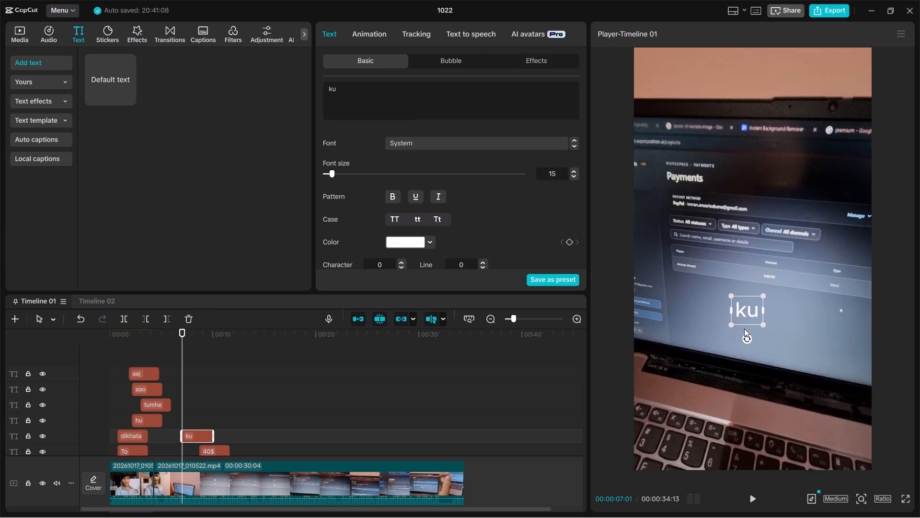
{"action": "key", "text": "BackSpace"}
{"action": "key", "text": "i"}
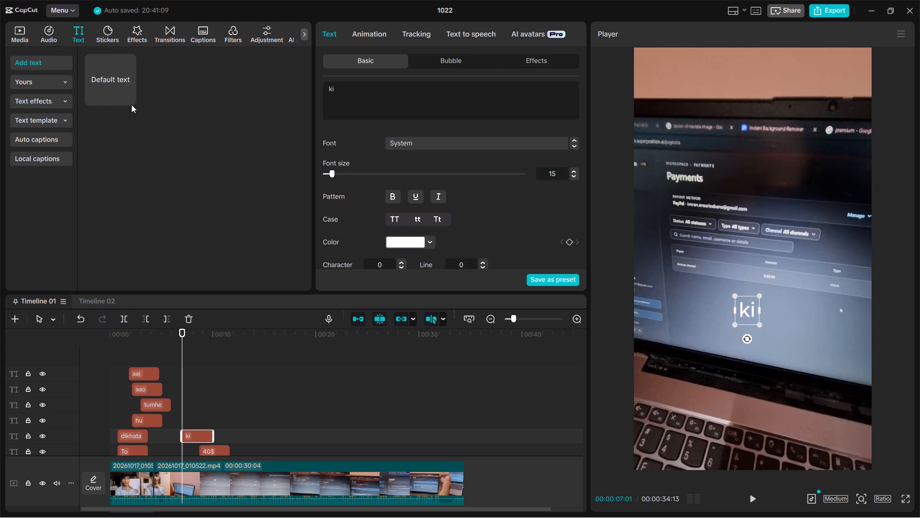
Add another text clip at 00:00:07:01, leave it centred in the frame above ki, and set its text to earning.
{"action": "left_click", "coordinate": [124, 100]}
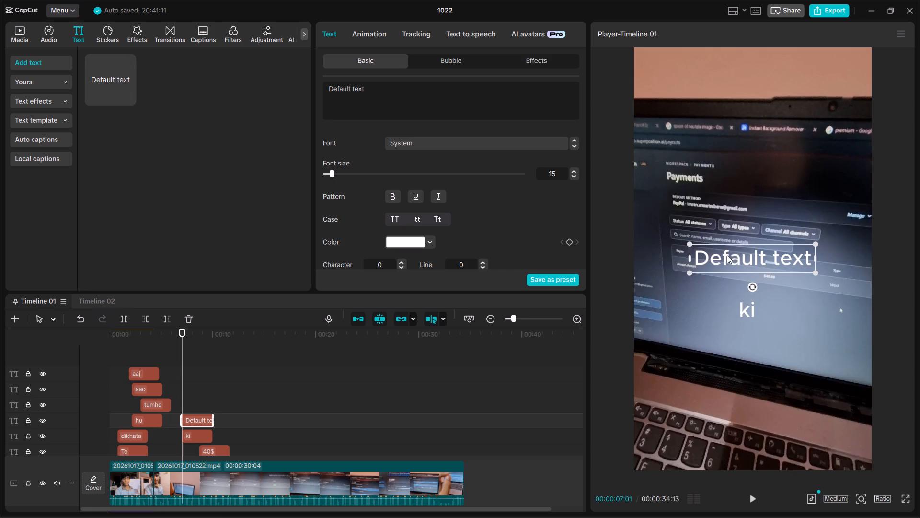
{"action": "double_click", "coordinate": [727, 255]}
{"action": "key", "text": "BackSpace"}
{"action": "type", "text": "ear"}
{"action": "type", "text": "ning"}
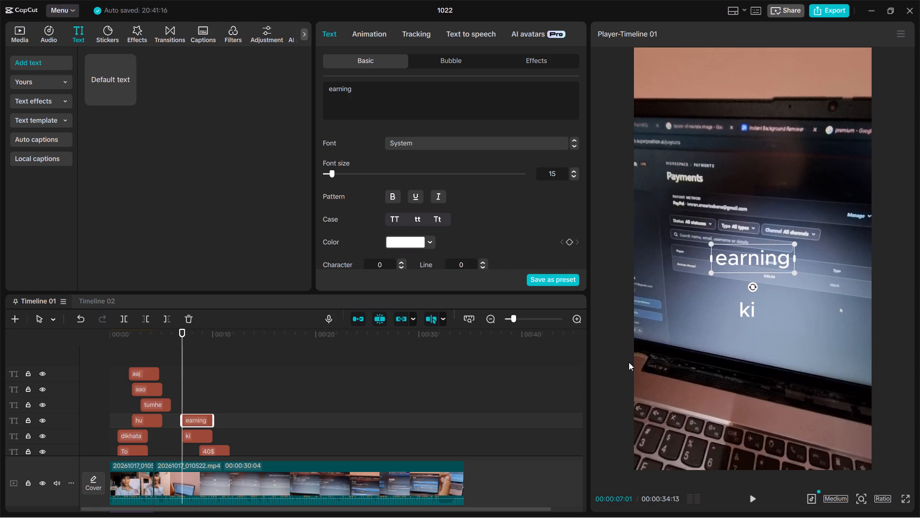
Add a third text clip at 00:00:07:01, place it below ki near the laptop's hinge, and set its text to earning.
{"action": "left_click", "coordinate": [126, 96]}
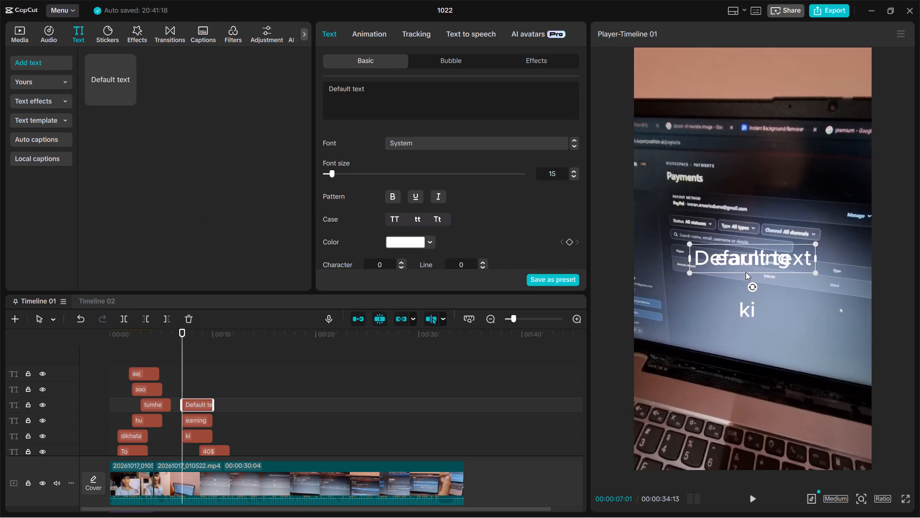
{"action": "left_click_drag", "start_coordinate": [750, 268], "coordinate": [754, 377]}
{"action": "triple_click", "coordinate": [754, 377]}
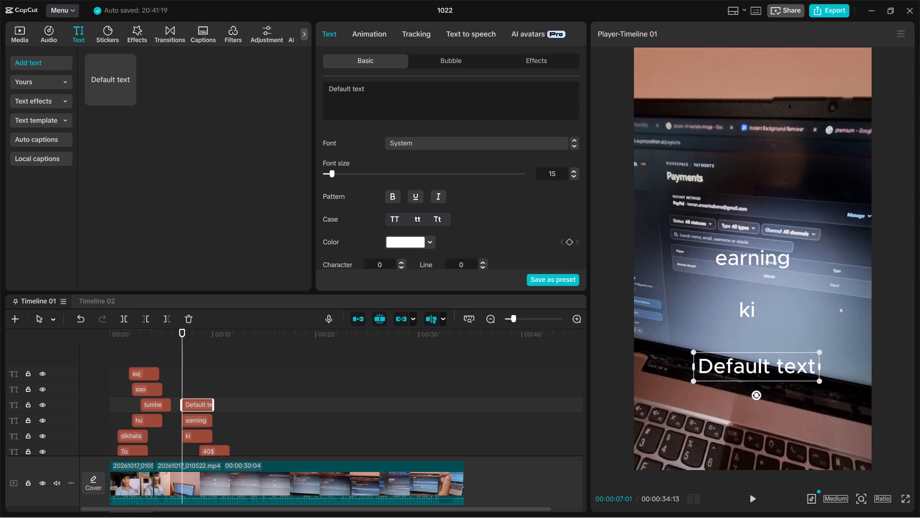
{"action": "double_click", "coordinate": [754, 377]}
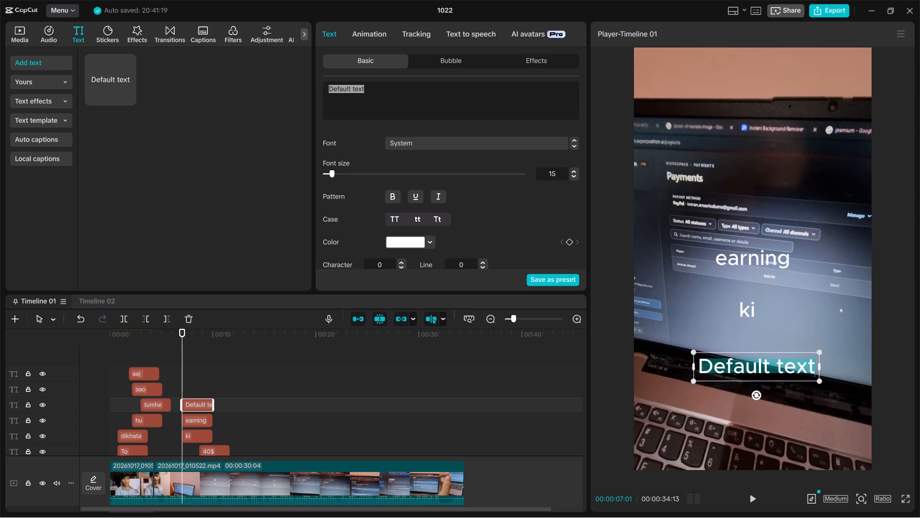
{"action": "key", "text": "ctrl+a"}
{"action": "key", "text": "BackSpace"}
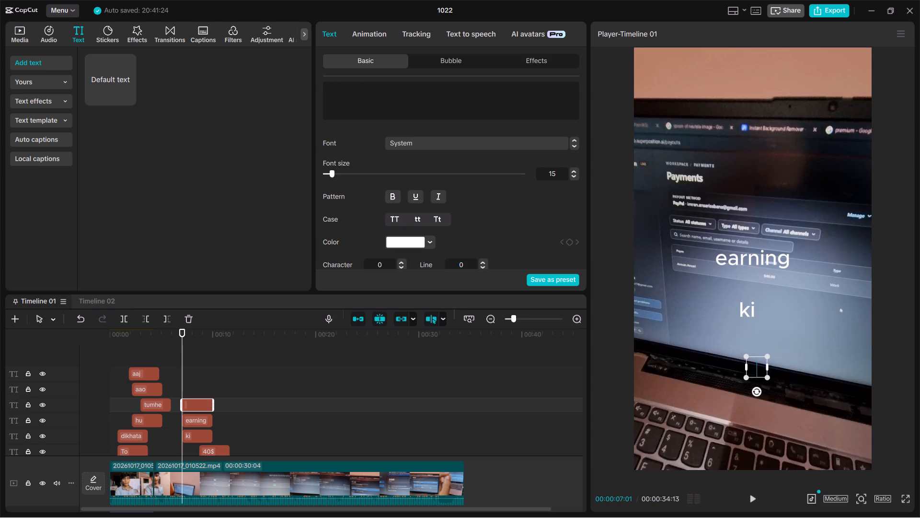
{"action": "type", "text": "earning"}
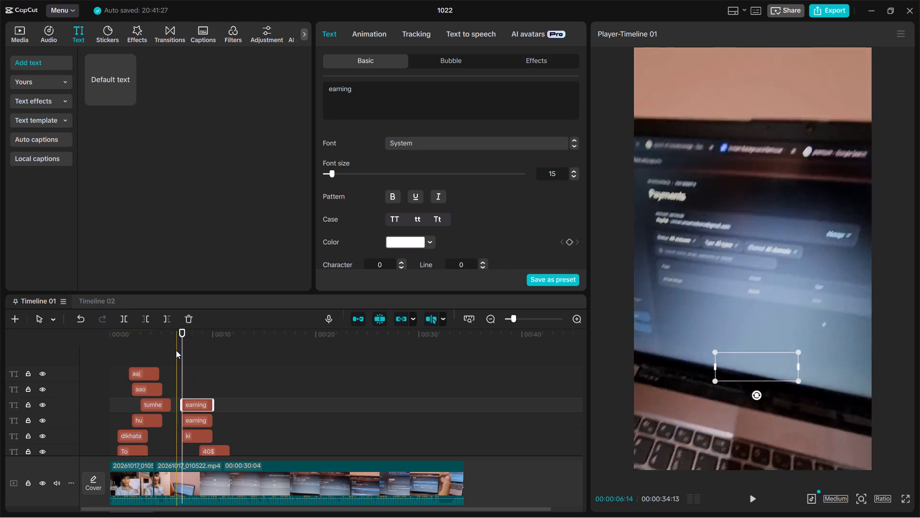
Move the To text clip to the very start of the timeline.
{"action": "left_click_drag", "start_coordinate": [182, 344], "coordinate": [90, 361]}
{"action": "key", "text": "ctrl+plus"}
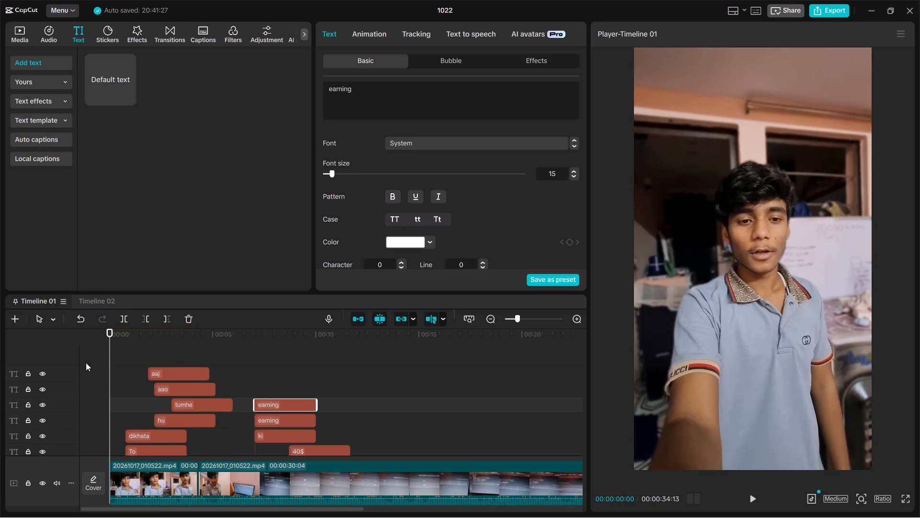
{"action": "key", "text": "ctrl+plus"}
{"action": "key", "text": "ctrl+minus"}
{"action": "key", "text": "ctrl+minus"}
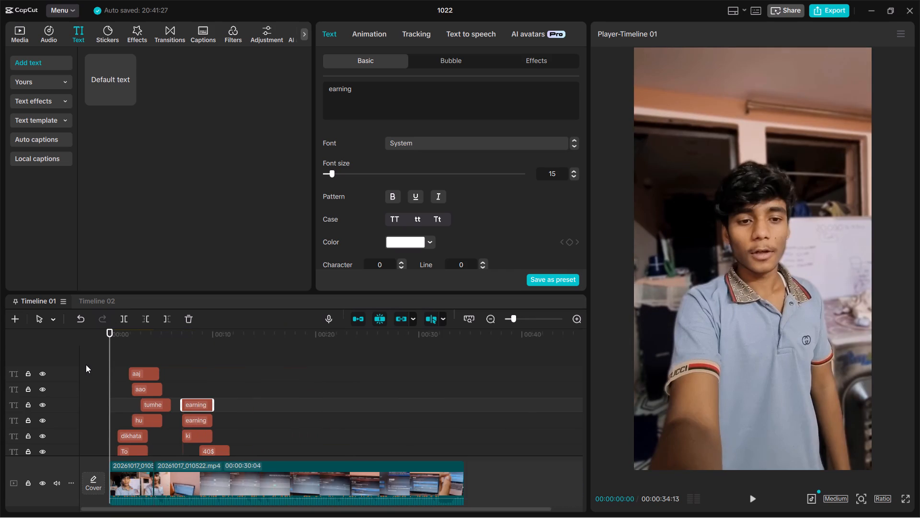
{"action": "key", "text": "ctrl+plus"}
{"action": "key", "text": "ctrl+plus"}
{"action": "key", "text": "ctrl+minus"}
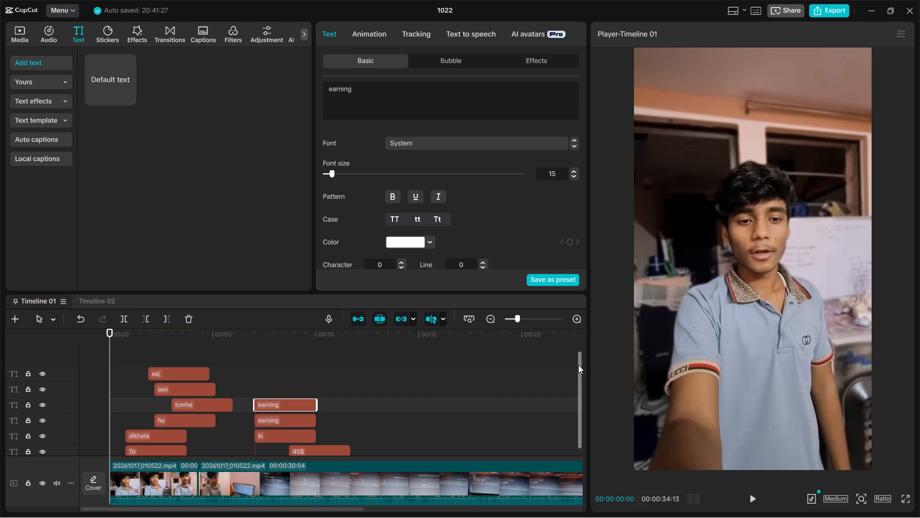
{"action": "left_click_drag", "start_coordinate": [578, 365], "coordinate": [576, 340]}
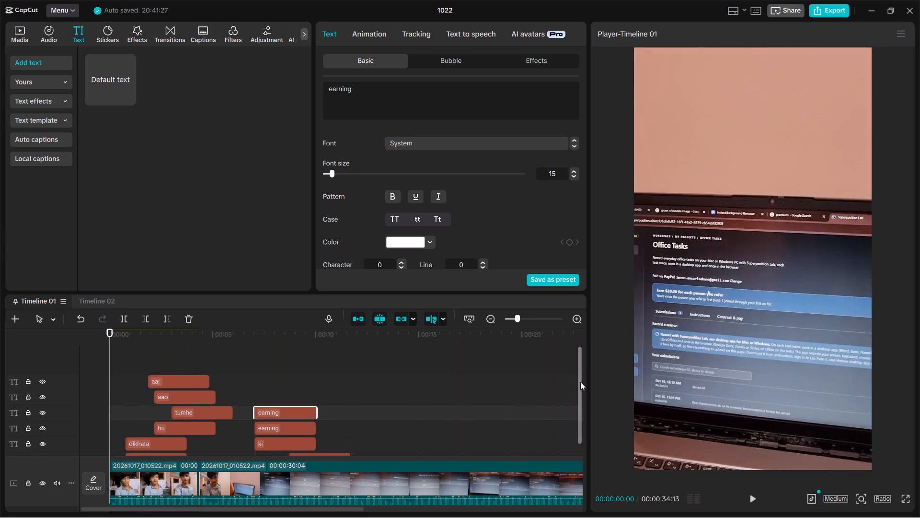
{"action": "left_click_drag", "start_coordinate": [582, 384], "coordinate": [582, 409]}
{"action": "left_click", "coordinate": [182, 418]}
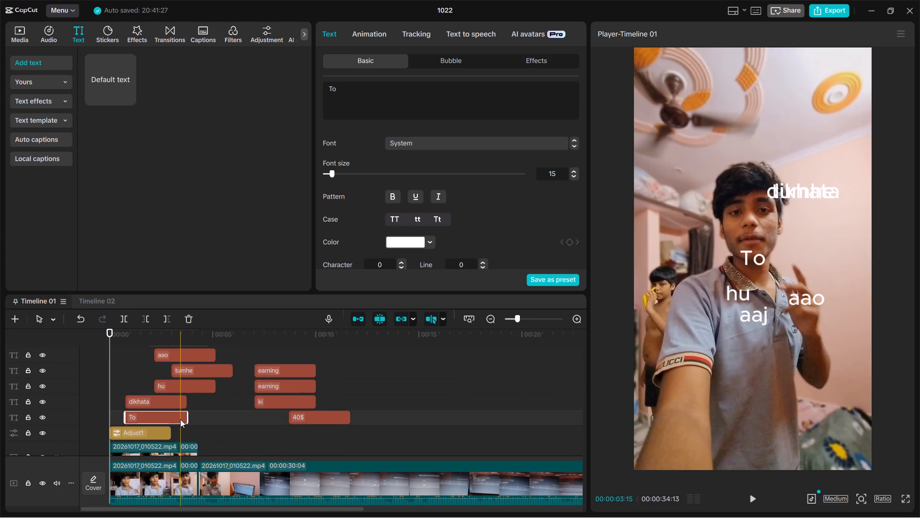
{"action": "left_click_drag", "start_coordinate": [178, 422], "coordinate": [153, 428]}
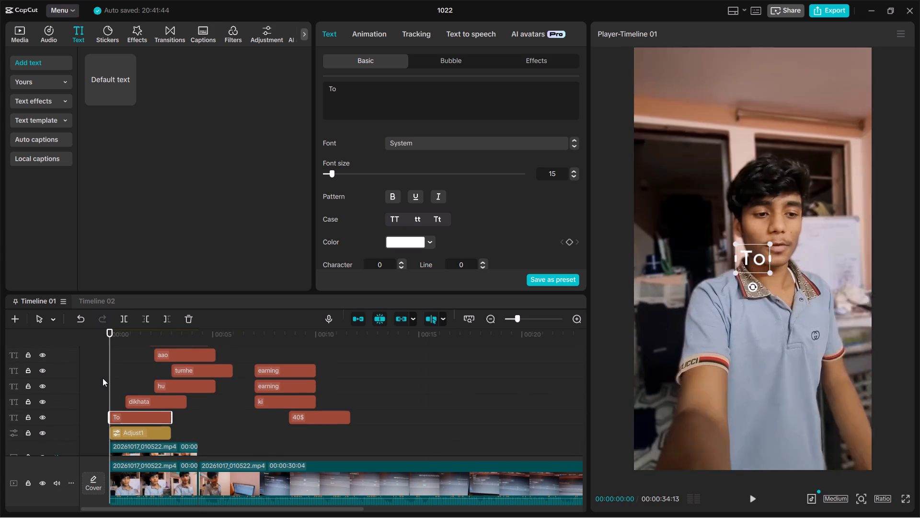
Trim about half a second off the start of the To clip and move it to begin at about 00:00:00:06.
{"action": "key", "text": "ctrl+plus"}
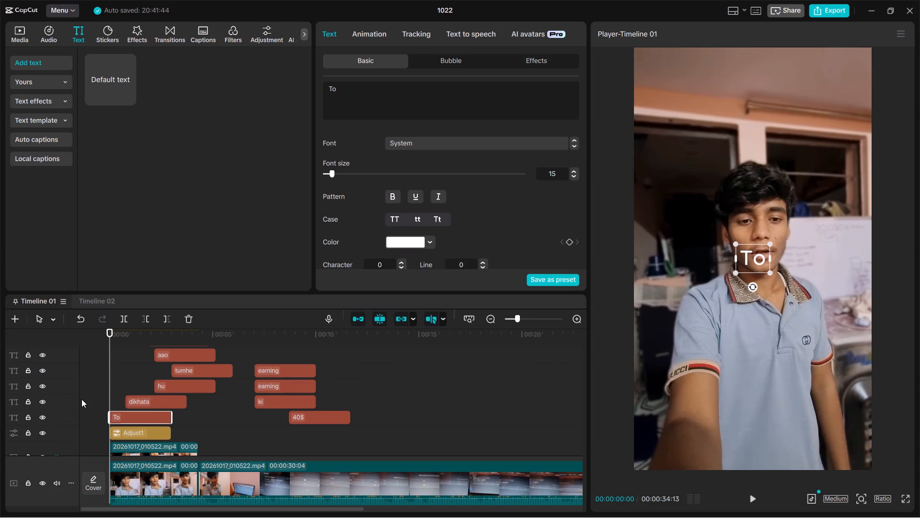
{"action": "key", "text": "ctrl+plus"}
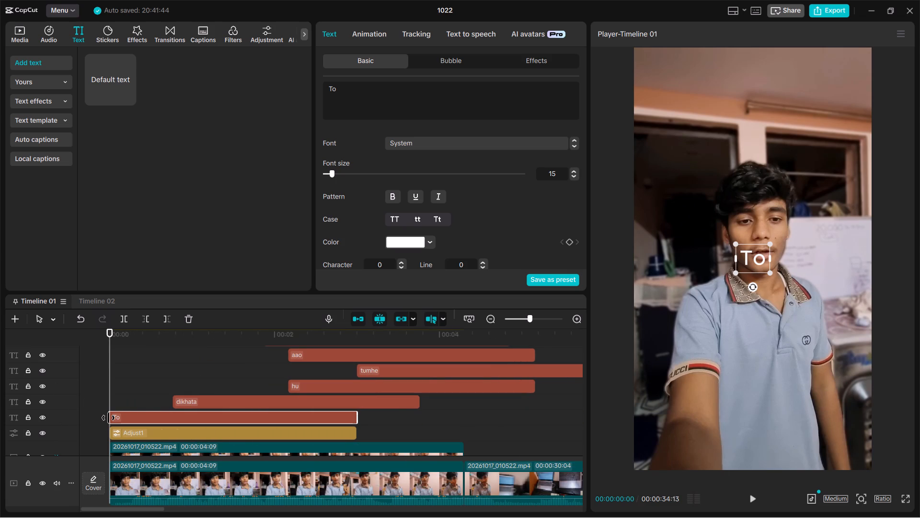
{"action": "left_click_drag", "start_coordinate": [108, 418], "coordinate": [148, 412]}
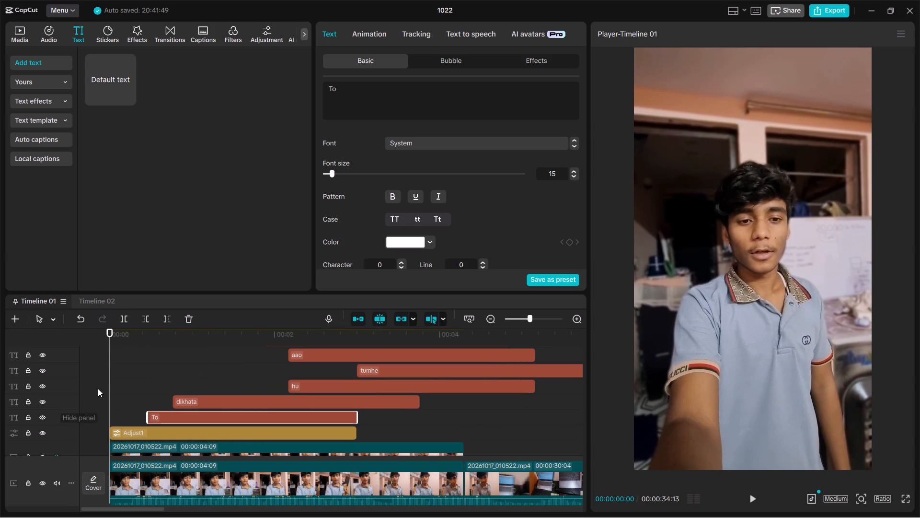
{"action": "key", "text": "space"}
{"action": "key", "text": "space"}
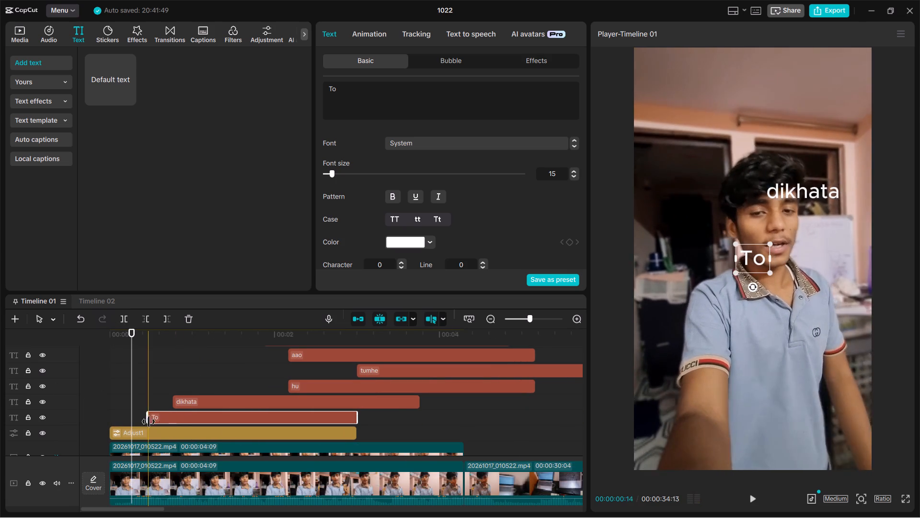
{"action": "left_click_drag", "start_coordinate": [159, 418], "coordinate": [129, 420]}
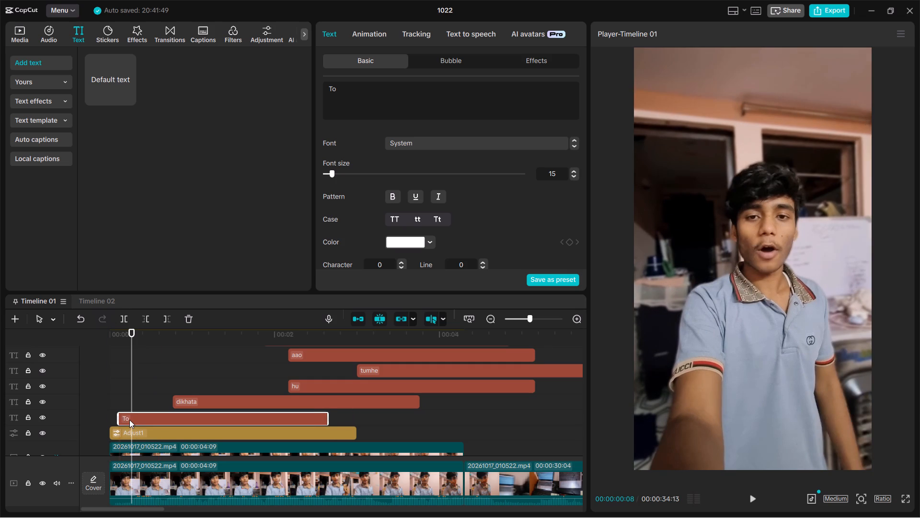
{"action": "left_click_drag", "start_coordinate": [129, 420], "coordinate": [136, 420]}
Play the opening to find the next word's timing, and move the aao text clip to start at about 00:00:00:11.
{"action": "left_click_drag", "start_coordinate": [129, 382], "coordinate": [96, 390]}
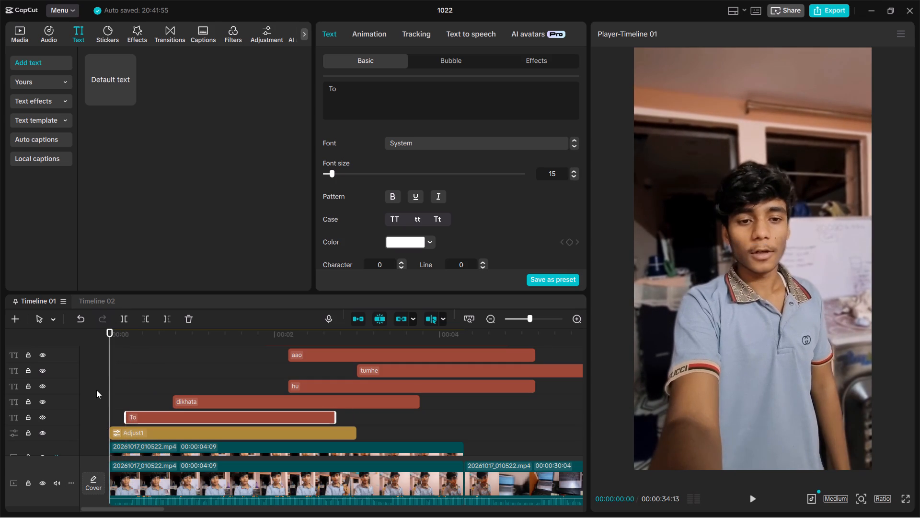
{"action": "key", "text": "space"}
{"action": "key", "text": "space"}
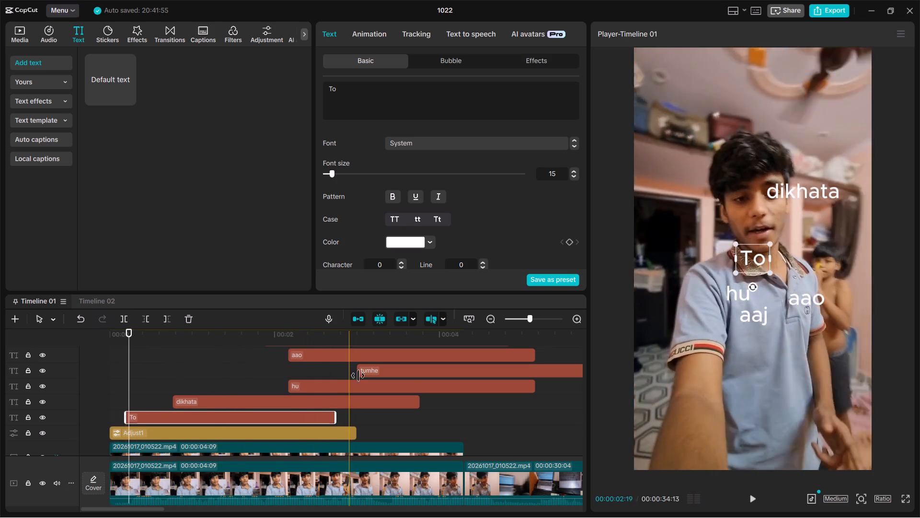
{"action": "left_click_drag", "start_coordinate": [335, 353], "coordinate": [178, 390]}
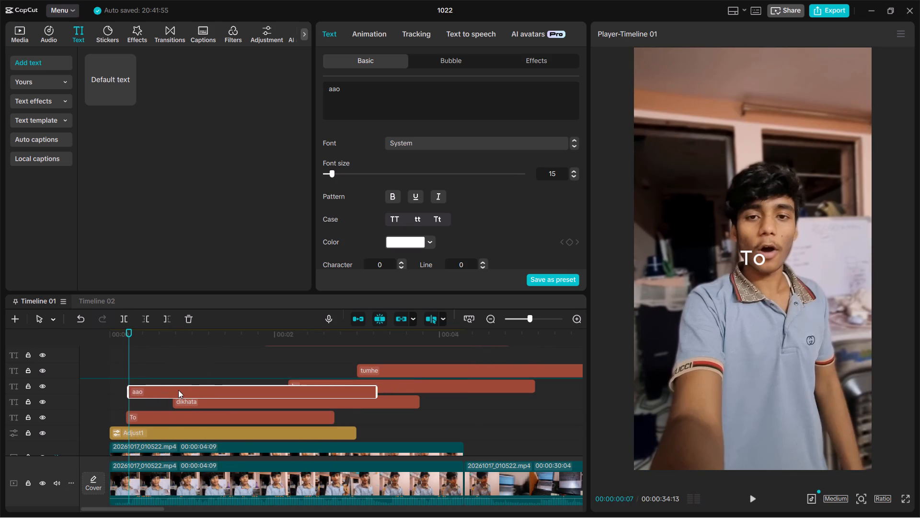
{"action": "left_click_drag", "start_coordinate": [178, 390], "coordinate": [188, 390]}
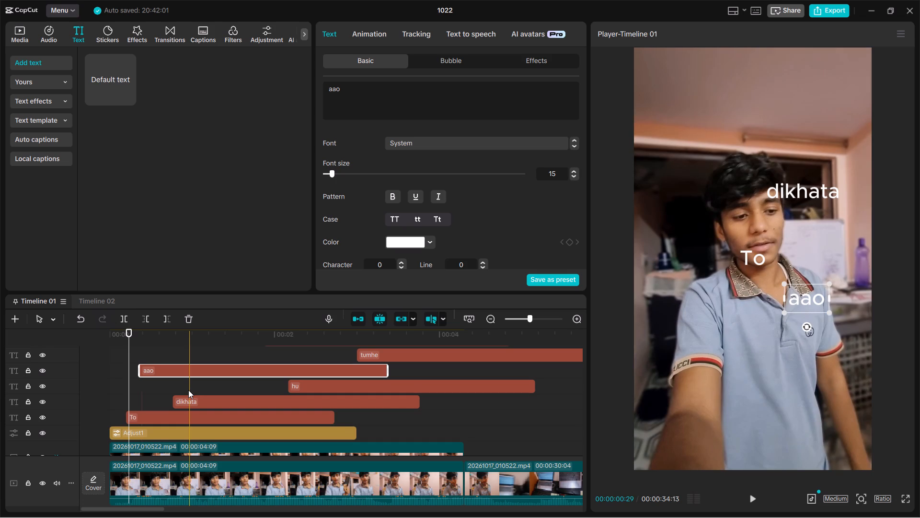
Play back the opening second in short bursts to check the To and aao captions against the speech.
{"action": "key", "text": "space"}
{"action": "key", "text": "space"}
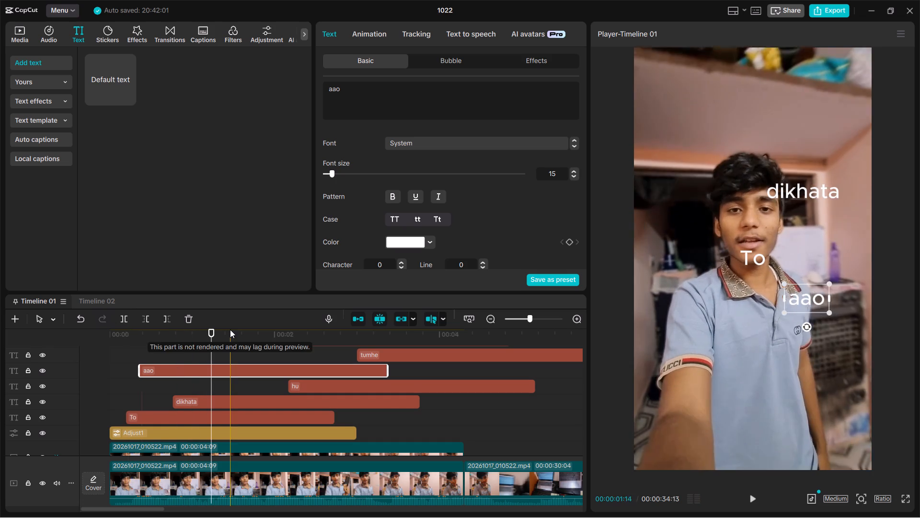
{"action": "left_click_drag", "start_coordinate": [212, 330], "coordinate": [73, 350]}
{"action": "key", "text": "space"}
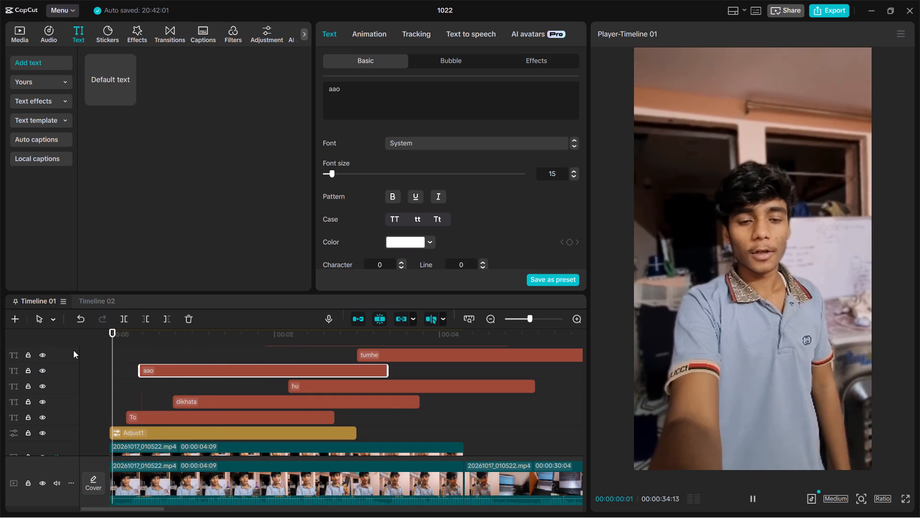
{"action": "key", "text": "space"}
{"action": "key", "text": "space"}
{"action": "key", "text": "space"}
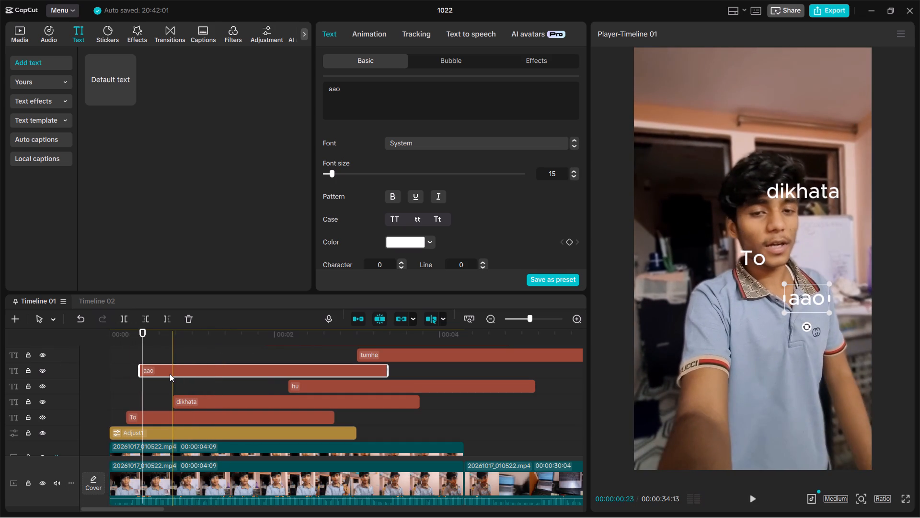
{"action": "key", "text": "space"}
{"action": "key", "text": "space"}
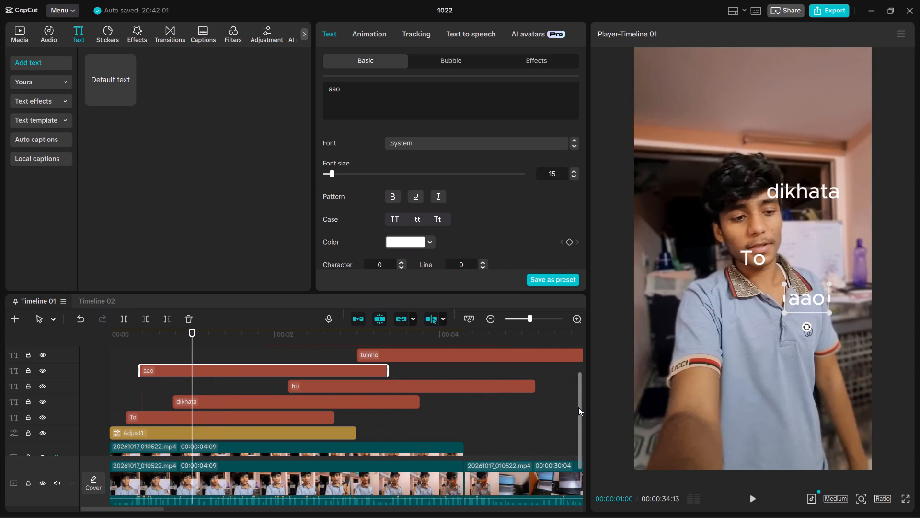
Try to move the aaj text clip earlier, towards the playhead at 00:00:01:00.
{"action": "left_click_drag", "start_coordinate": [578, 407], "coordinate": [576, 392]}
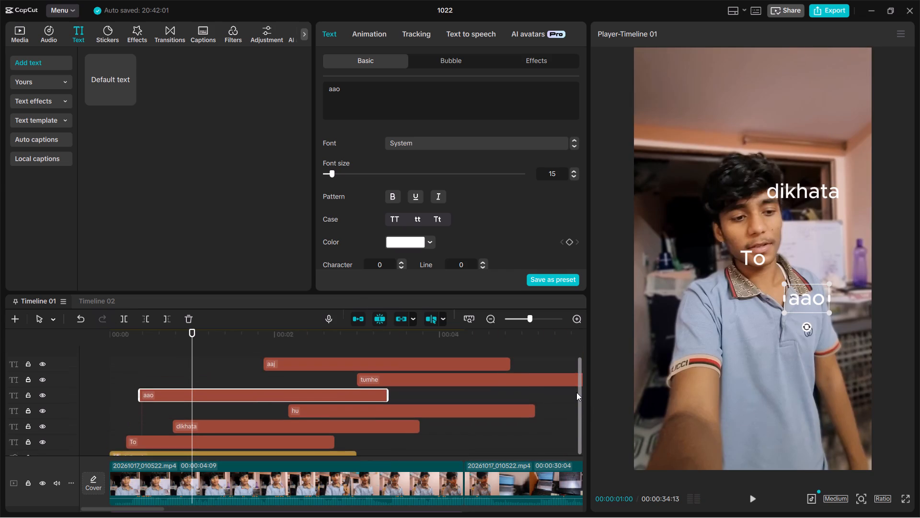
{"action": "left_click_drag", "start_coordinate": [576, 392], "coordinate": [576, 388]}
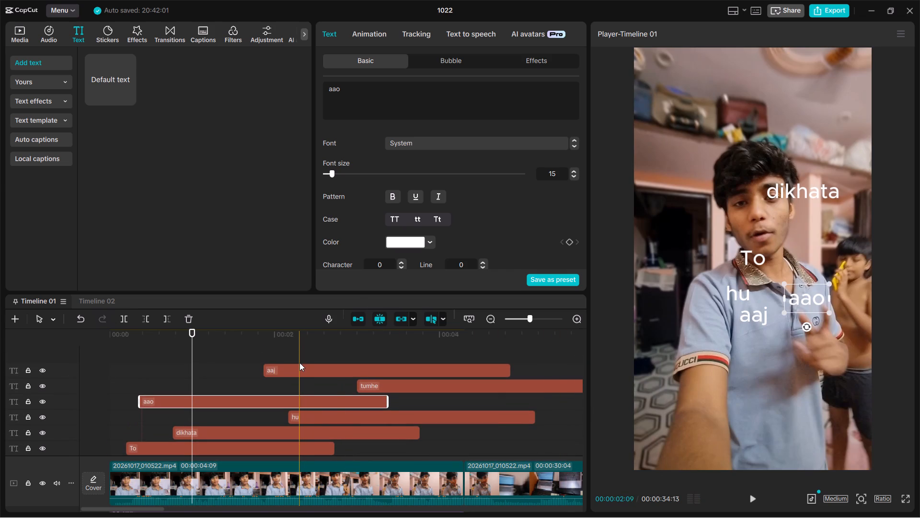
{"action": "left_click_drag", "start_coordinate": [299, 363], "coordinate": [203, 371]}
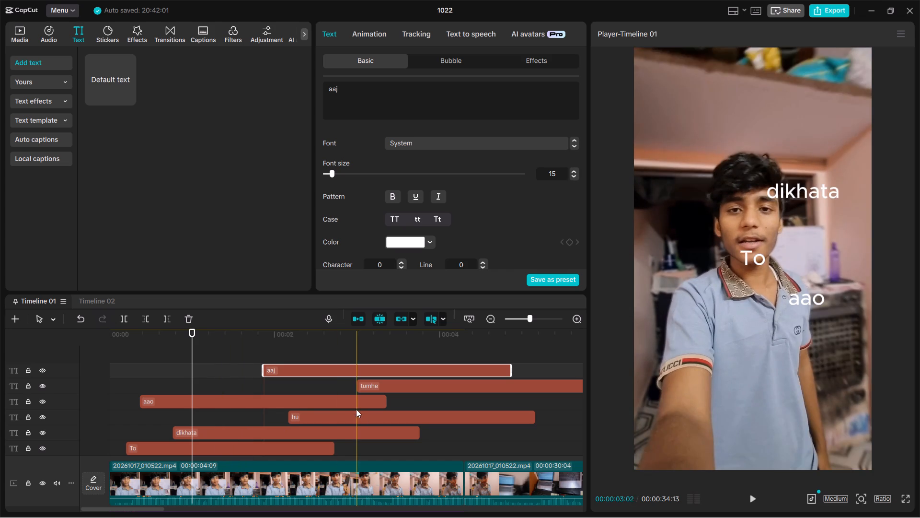
Move the tumhe text clip earlier to start just before 00:00:01:00.
{"action": "left_click", "coordinate": [375, 388]}
{"action": "left_click_drag", "start_coordinate": [383, 382], "coordinate": [209, 384]}
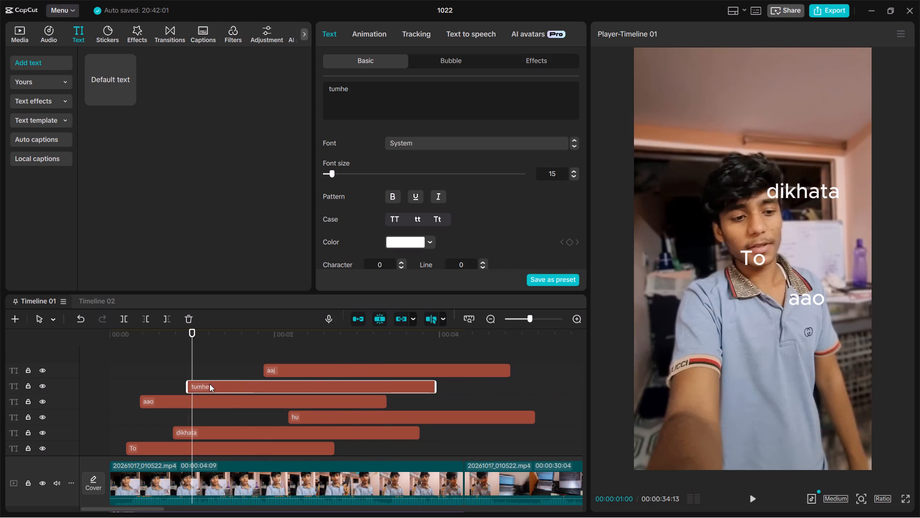
Move the aaj text clip earlier to start at about 00:00:01:09.
{"action": "left_click_drag", "start_coordinate": [209, 384], "coordinate": [209, 384]}
{"action": "left_click_drag", "start_coordinate": [308, 372], "coordinate": [239, 369]}
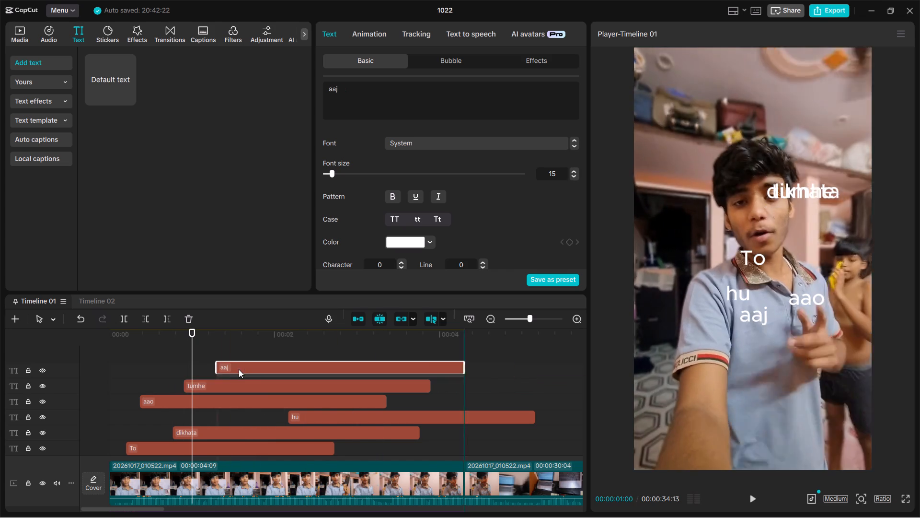
{"action": "left_click_drag", "start_coordinate": [239, 369], "coordinate": [264, 369]}
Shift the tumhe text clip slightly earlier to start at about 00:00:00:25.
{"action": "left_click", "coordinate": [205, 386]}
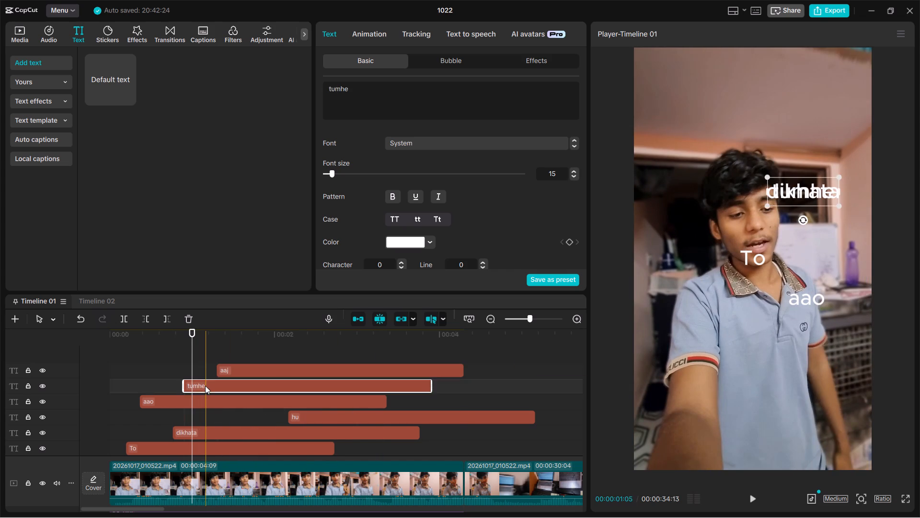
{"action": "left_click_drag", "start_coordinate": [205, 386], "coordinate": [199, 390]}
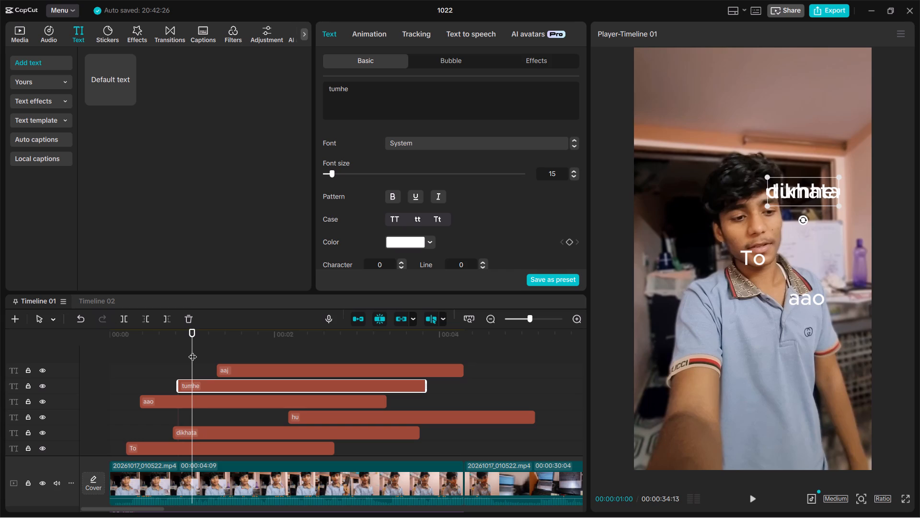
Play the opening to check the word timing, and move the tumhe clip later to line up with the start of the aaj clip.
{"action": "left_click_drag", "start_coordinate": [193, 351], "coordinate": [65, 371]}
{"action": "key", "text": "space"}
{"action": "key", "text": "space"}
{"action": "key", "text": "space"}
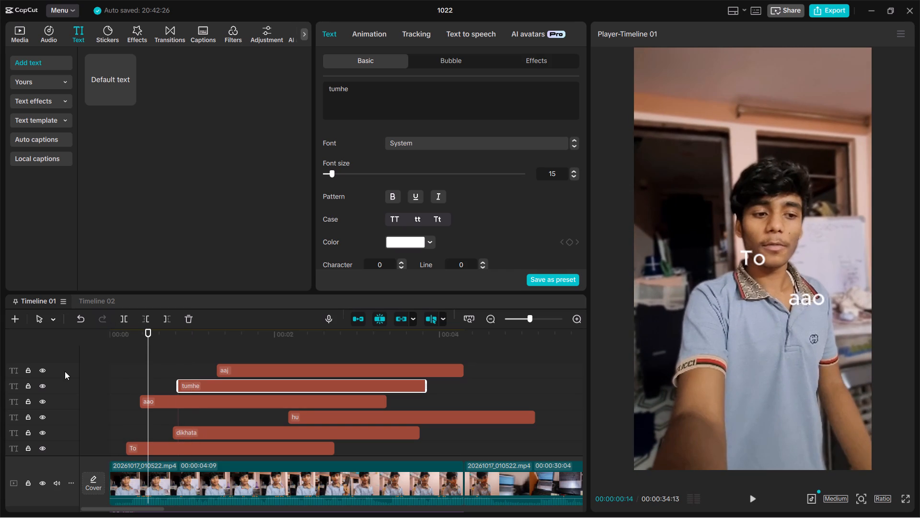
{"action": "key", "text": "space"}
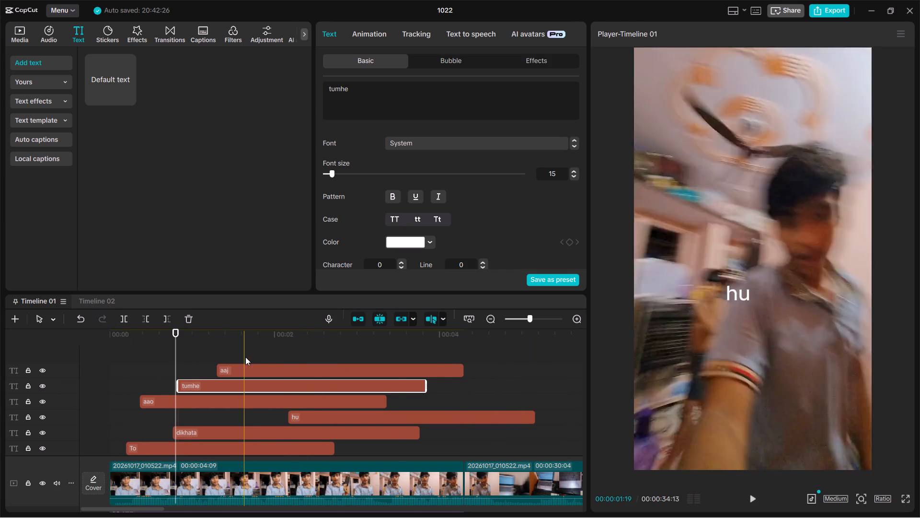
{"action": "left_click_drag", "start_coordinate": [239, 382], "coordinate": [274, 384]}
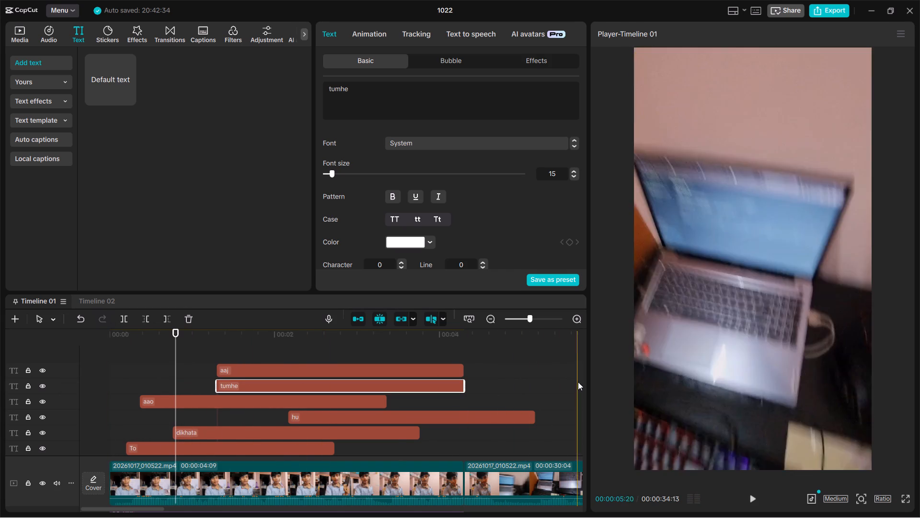
Add a default text at 00:00:00:24, place it on the chest below the To caption, and change its wording to mai.
{"action": "left_click_drag", "start_coordinate": [583, 395], "coordinate": [581, 409]}
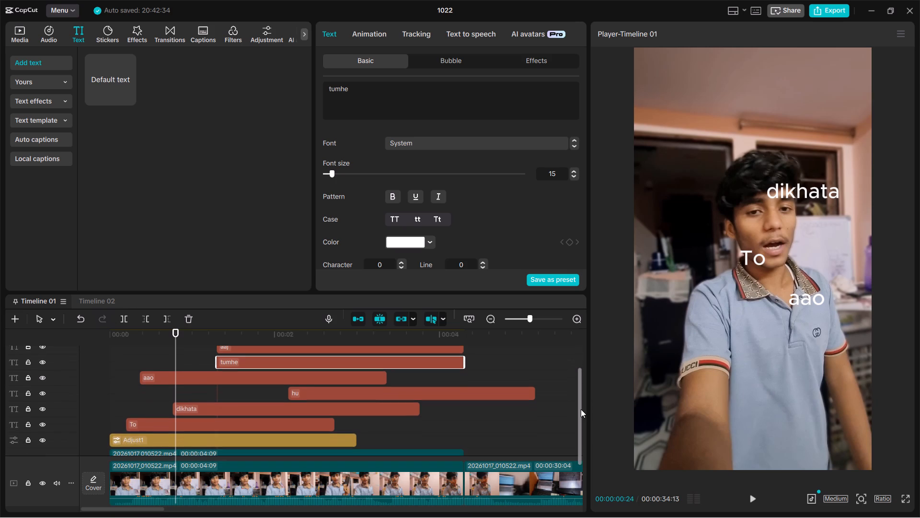
{"action": "left_click_drag", "start_coordinate": [581, 409], "coordinate": [574, 357]}
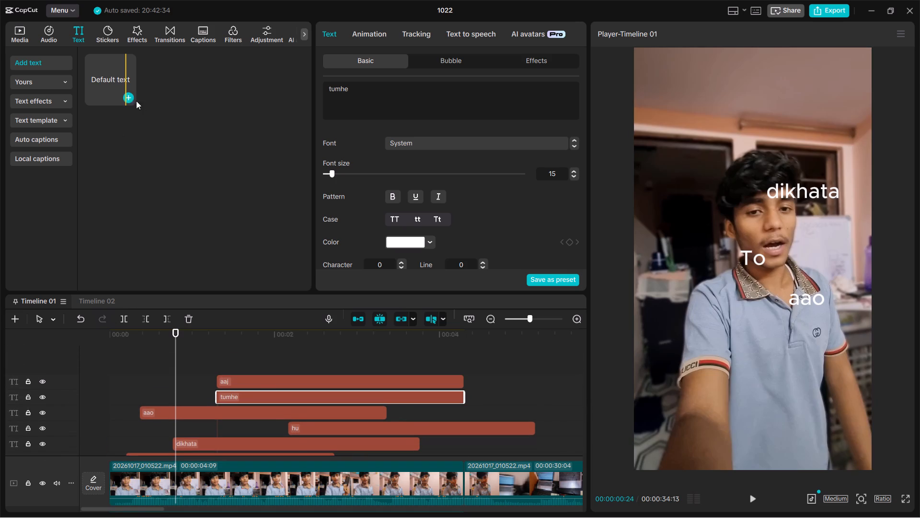
{"action": "left_click", "coordinate": [128, 94]}
{"action": "left_click_drag", "start_coordinate": [712, 258], "coordinate": [711, 315]}
{"action": "double_click", "coordinate": [711, 315]}
{"action": "key", "text": "BackSpace"}
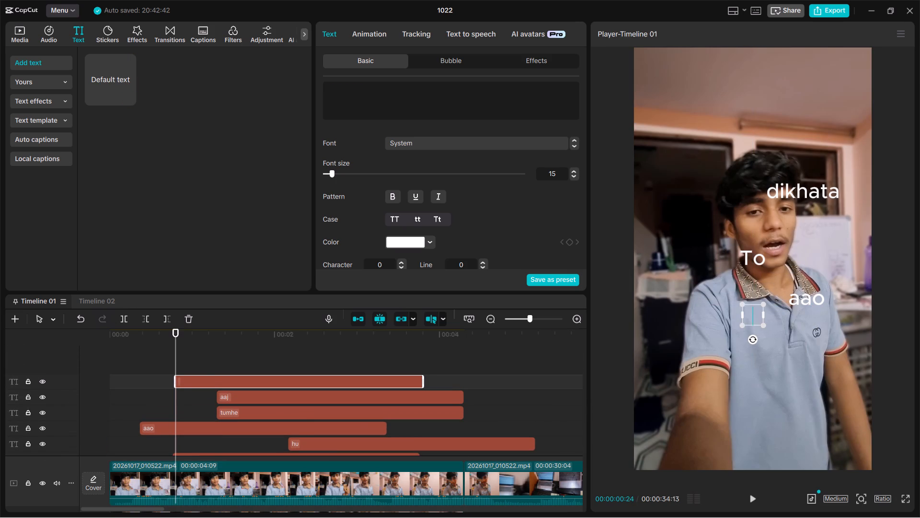
{"action": "type", "text": "mai"}
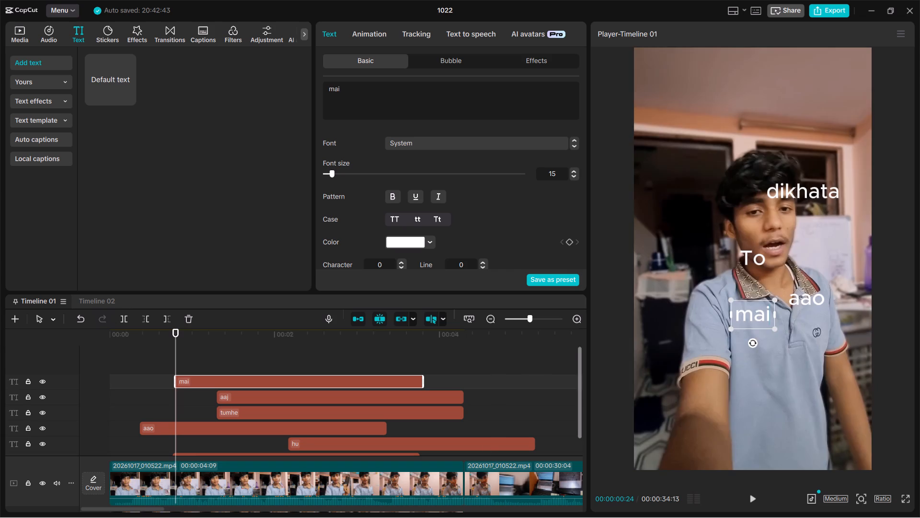
Play the opening second in short bursts to find the word's timing, and move the mai clip slightly earlier to about 00:00:00:23.
{"action": "left_click", "coordinate": [241, 340]}
{"action": "left_click_drag", "start_coordinate": [241, 355], "coordinate": [220, 355]}
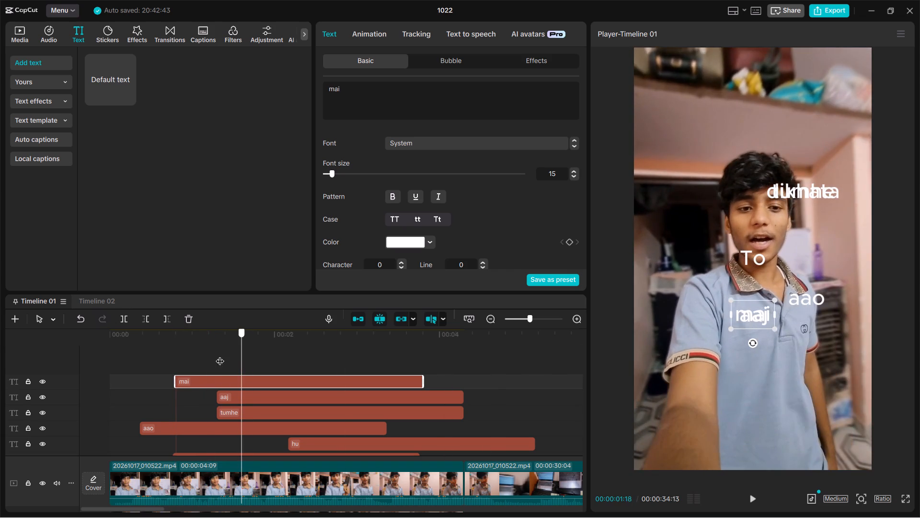
{"action": "left_click_drag", "start_coordinate": [220, 355], "coordinate": [31, 363]}
{"action": "key", "text": "space"}
{"action": "key", "text": "space"}
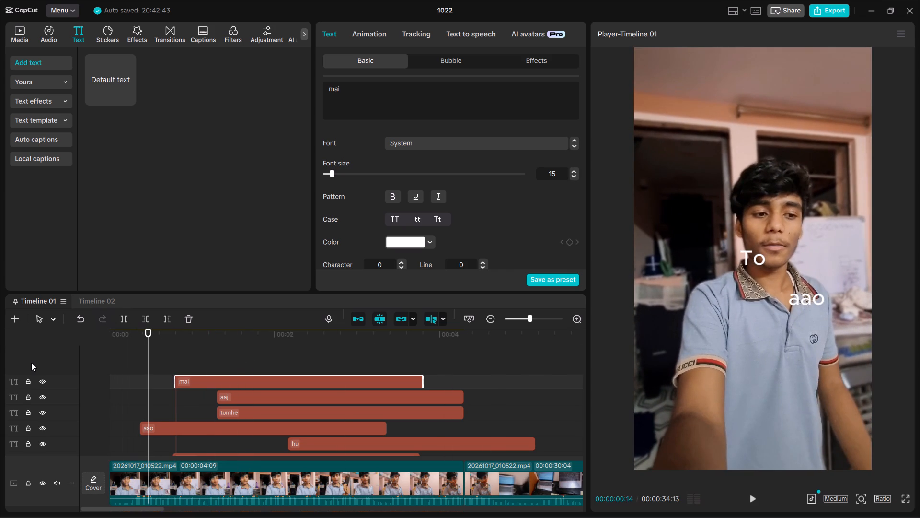
{"action": "left_click_drag", "start_coordinate": [151, 369], "coordinate": [98, 386]}
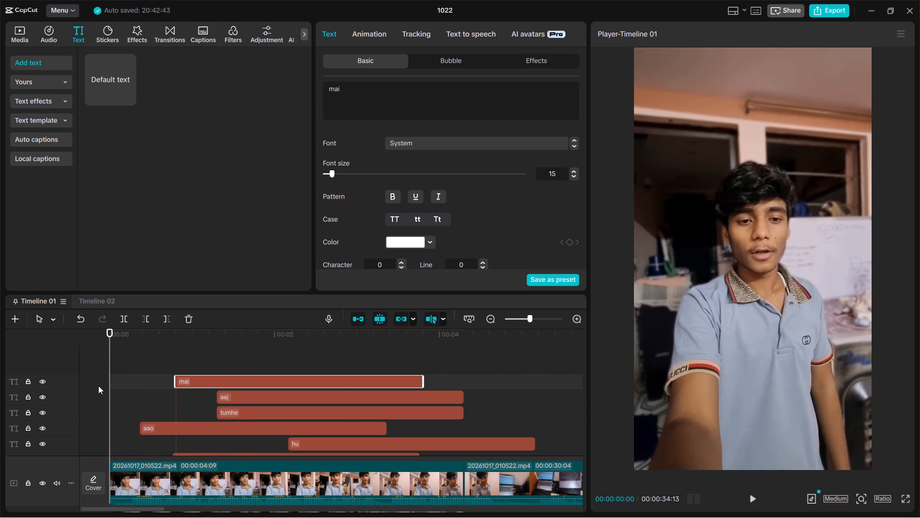
{"action": "key", "text": "space"}
{"action": "key", "text": "space"}
{"action": "key", "text": "space"}
{"action": "key", "text": "space"}
{"action": "key", "text": "space"}
{"action": "key", "text": "space"}
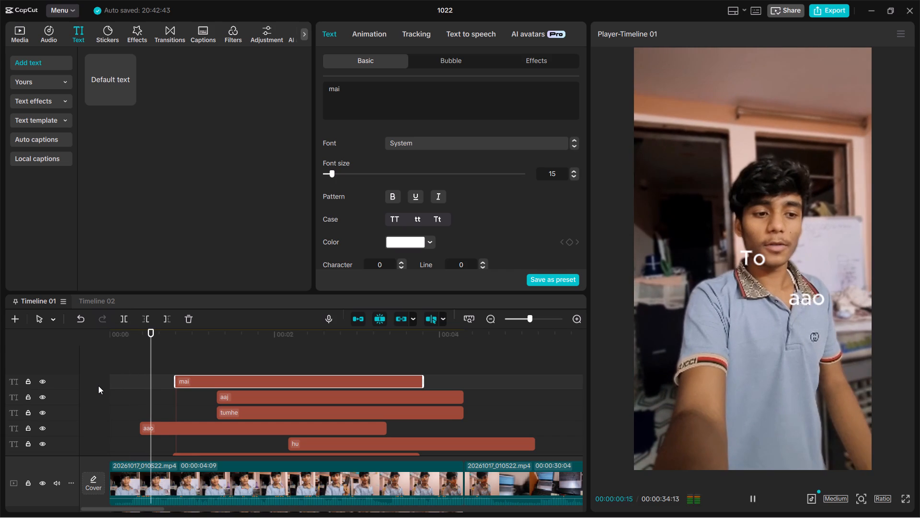
{"action": "key", "text": "space"}
{"action": "key", "text": "space"}
{"action": "key", "text": "space"}
{"action": "key", "text": "space"}
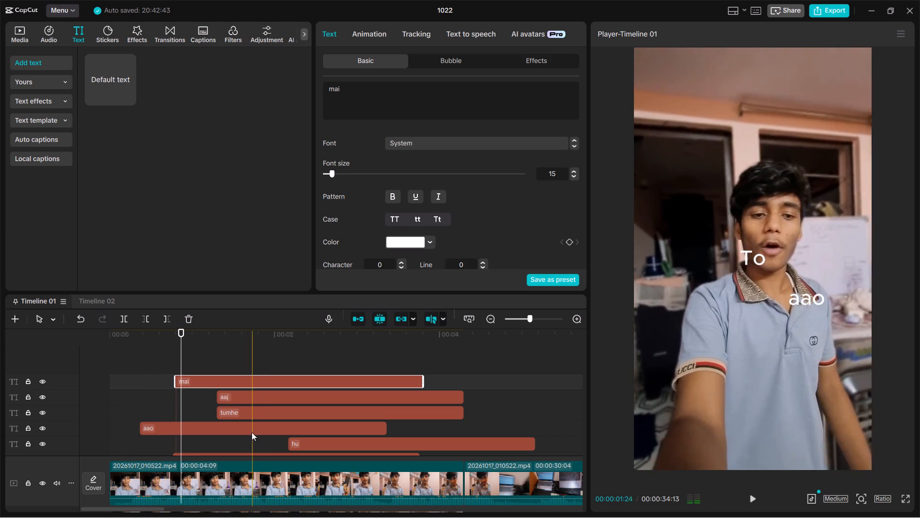
{"action": "left_click_drag", "start_coordinate": [192, 380], "coordinate": [186, 384]}
Replay the opening in short bursts to find the next word's timing, and move the tumhe clip earlier to about 00:00:01:00.
{"action": "left_click_drag", "start_coordinate": [180, 355], "coordinate": [0, 361]}
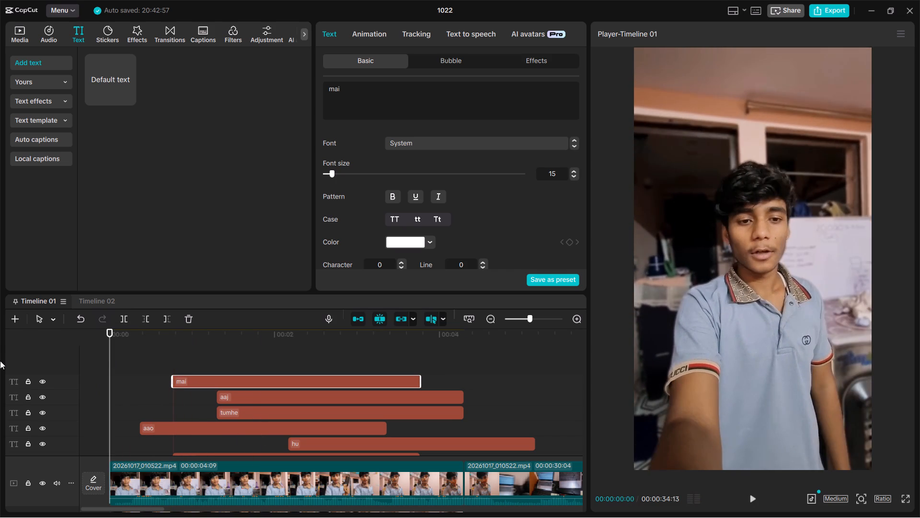
{"action": "key", "text": "space"}
{"action": "key", "text": "space"}
{"action": "key", "text": "space"}
{"action": "key", "text": "space"}
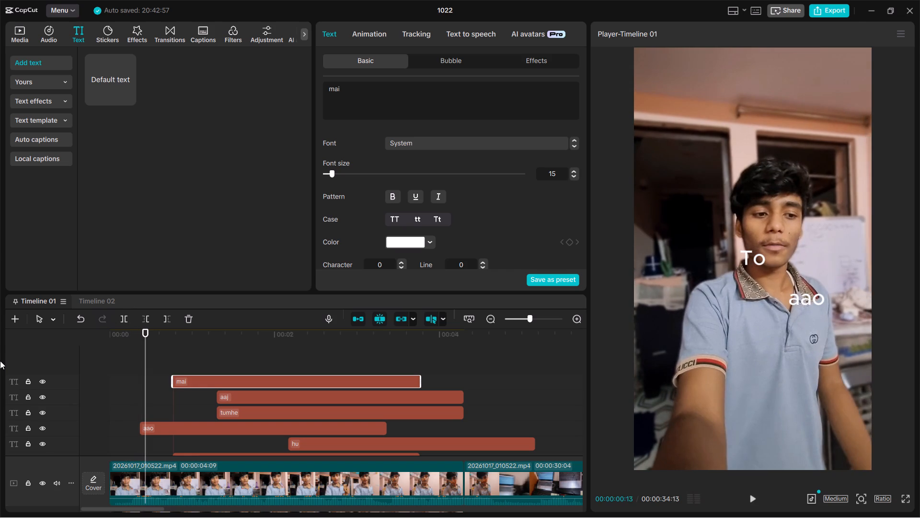
{"action": "key", "text": "space"}
{"action": "key", "text": "space"}
{"action": "key", "text": "space"}
{"action": "key", "text": "space"}
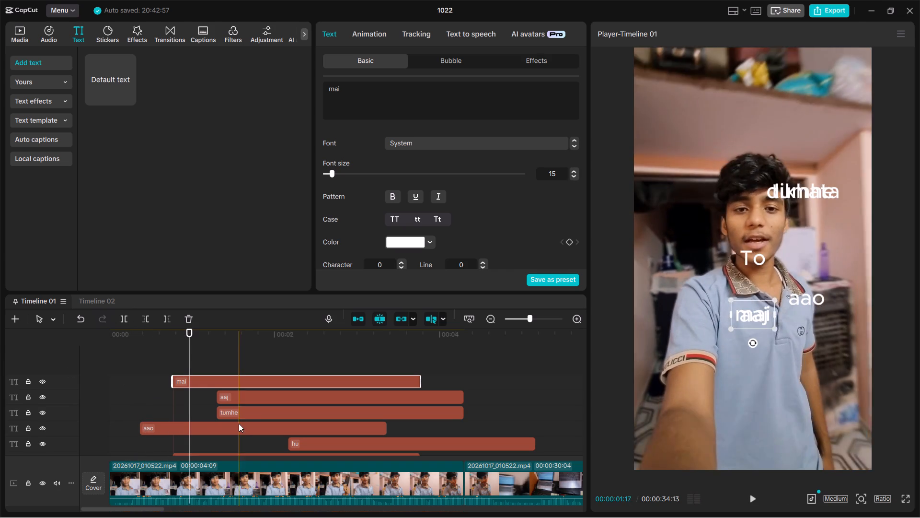
{"action": "left_click_drag", "start_coordinate": [233, 407], "coordinate": [207, 405]}
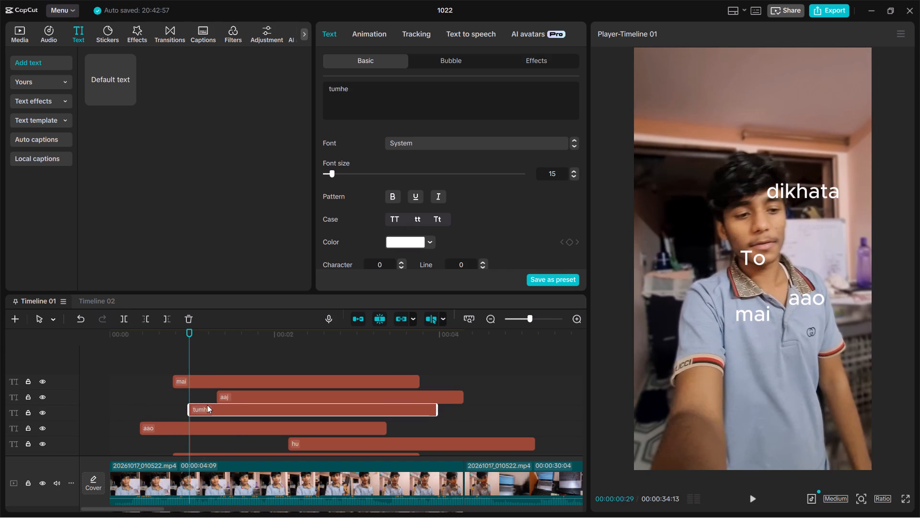
{"action": "left_click_drag", "start_coordinate": [207, 405], "coordinate": [209, 407]}
Move the aaj text clip slightly earlier to start at about 00:00:01:06.
{"action": "left_click_drag", "start_coordinate": [241, 399], "coordinate": [233, 399]}
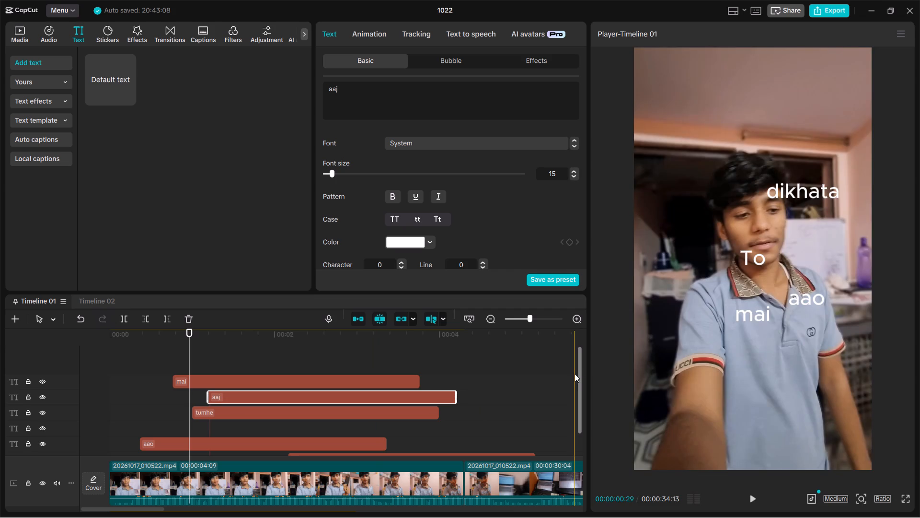
Move the ki text clip from beside the earning clips to the opening, starting at about 00:00:01:09.
{"action": "left_click_drag", "start_coordinate": [576, 376], "coordinate": [580, 388]}
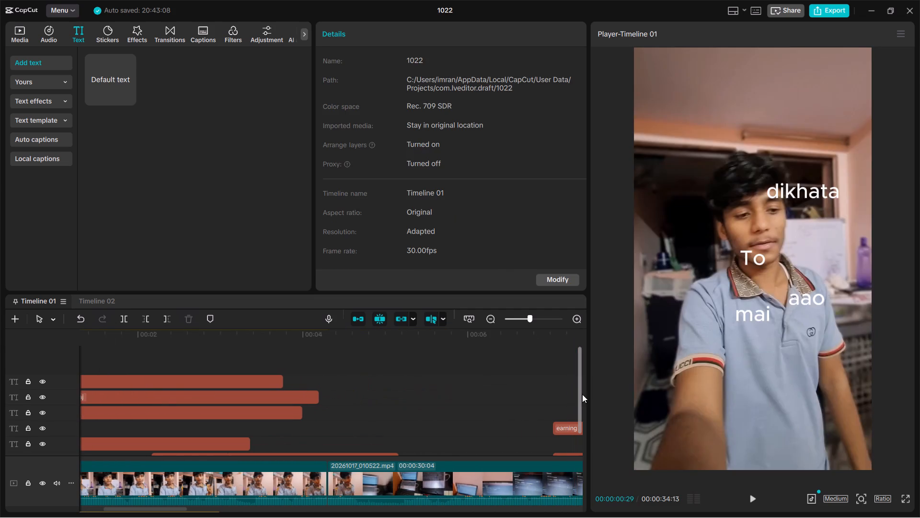
{"action": "key", "text": "ctrl+minus"}
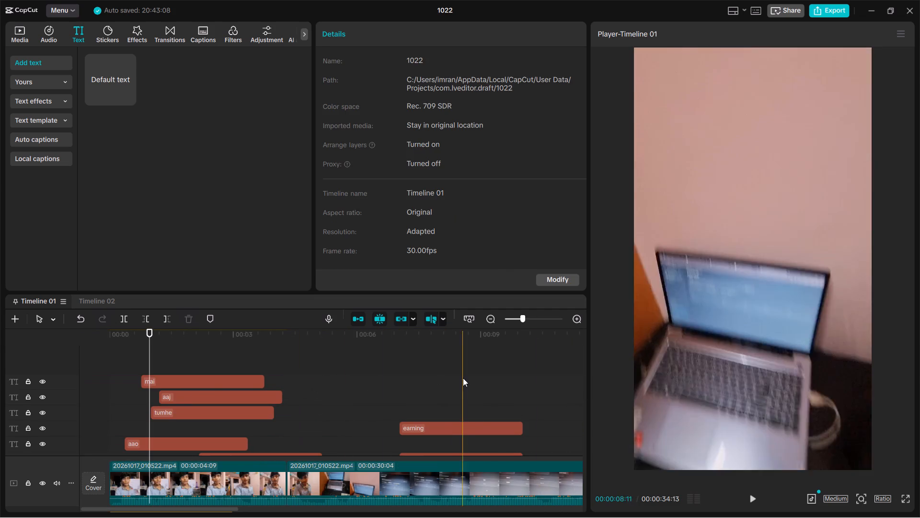
{"action": "left_click_drag", "start_coordinate": [583, 373], "coordinate": [581, 382]}
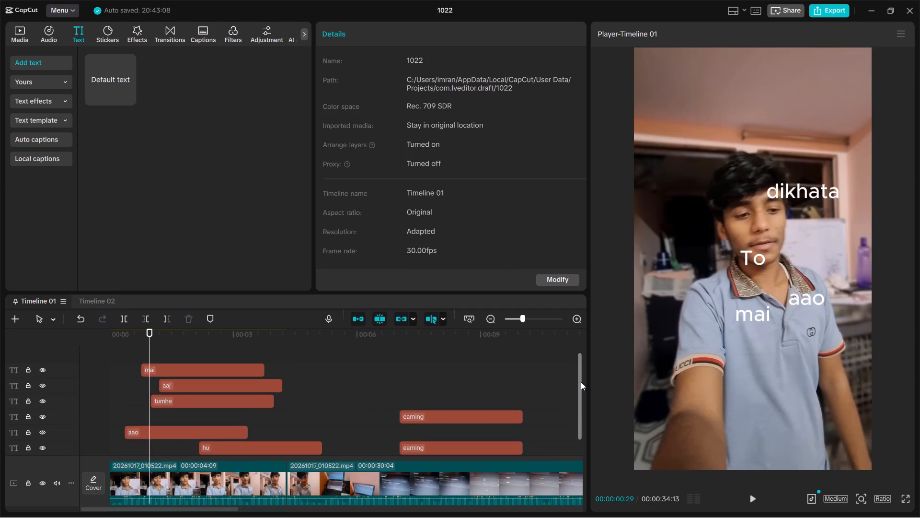
{"action": "left_click_drag", "start_coordinate": [581, 382], "coordinate": [570, 400]}
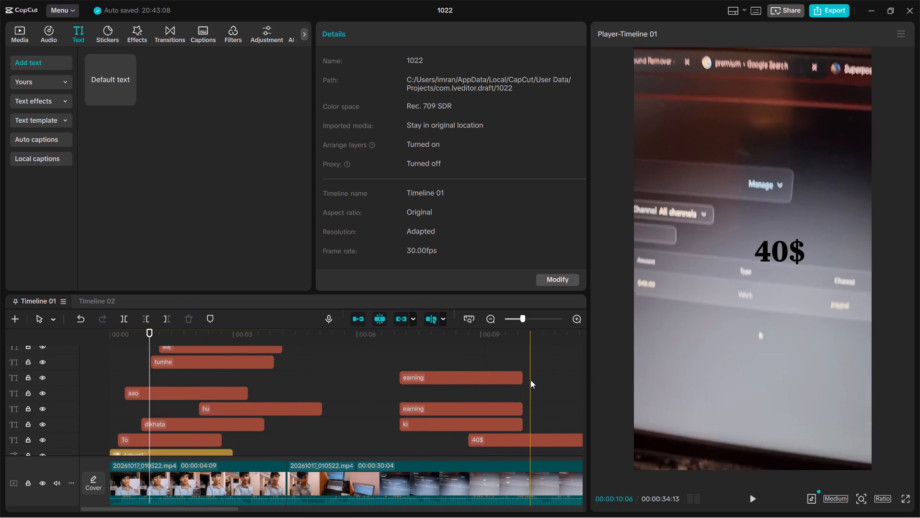
{"action": "key", "text": "ctrl+minus"}
{"action": "key", "text": "ctrl+minus"}
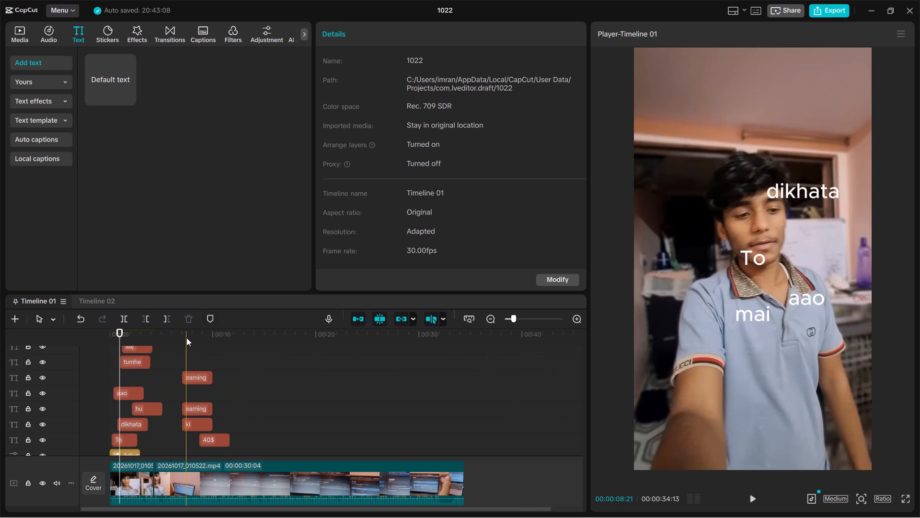
{"action": "left_click", "coordinate": [195, 419]}
{"action": "left_click_drag", "start_coordinate": [196, 422], "coordinate": [153, 397]}
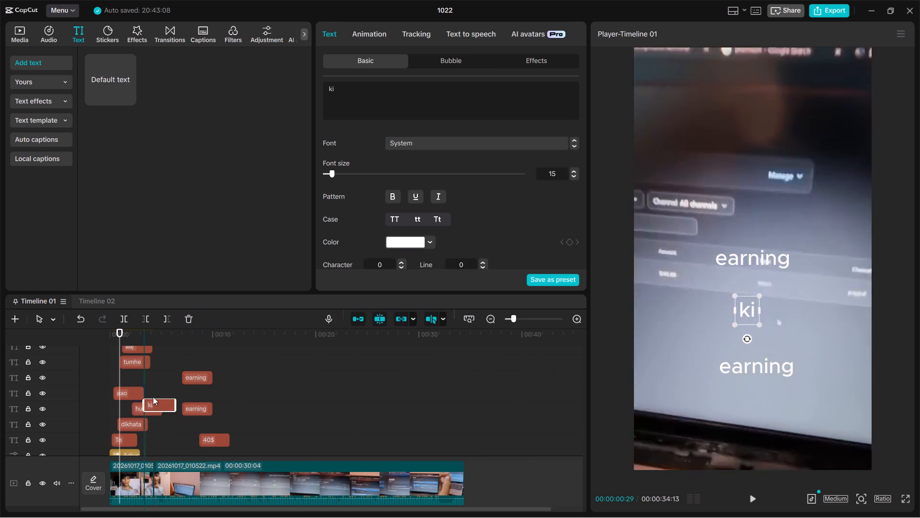
{"action": "left_click_drag", "start_coordinate": [153, 397], "coordinate": [138, 382]}
Move the lower-track earning text clip into the opening, just above the hu clip, starting at about 00:00:01:19.
{"action": "key", "text": "ctrl+plus"}
{"action": "key", "text": "ctrl+plus"}
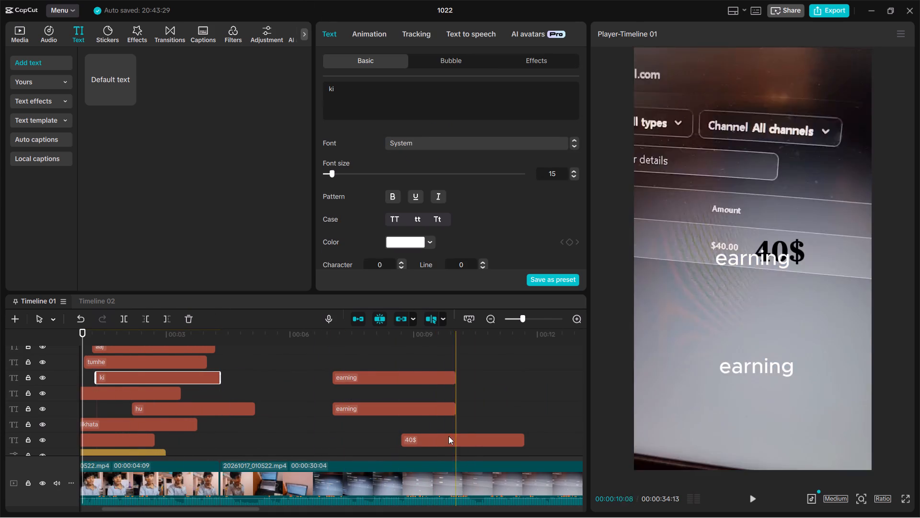
{"action": "left_click_drag", "start_coordinate": [373, 407], "coordinate": [140, 394]}
{"action": "scroll", "coordinate": [262, 395], "scroll_direction": "down", "scroll_amount": 1}
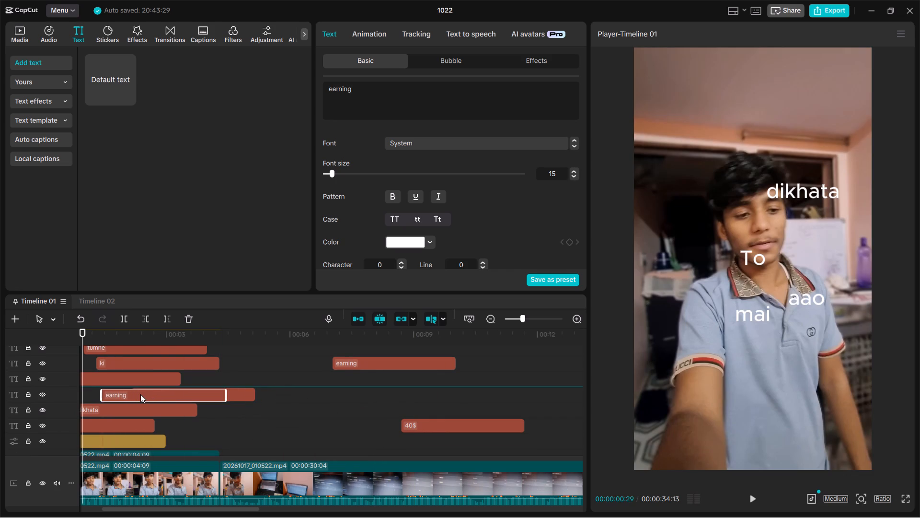
{"action": "left_click_drag", "start_coordinate": [140, 394], "coordinate": [150, 390]}
Move the dikhata text clip later to start with the hu clip, at about 00:00:02:05.
{"action": "scroll", "coordinate": [92, 430], "scroll_direction": "up", "scroll_amount": 1}
{"action": "scroll", "coordinate": [92, 430], "scroll_direction": "down", "scroll_amount": 2}
{"action": "scroll", "coordinate": [92, 428], "scroll_direction": "up", "scroll_amount": 15}
{"action": "scroll", "coordinate": [98, 422], "scroll_direction": "down", "scroll_amount": 1}
{"action": "scroll", "coordinate": [98, 422], "scroll_direction": "up", "scroll_amount": 3}
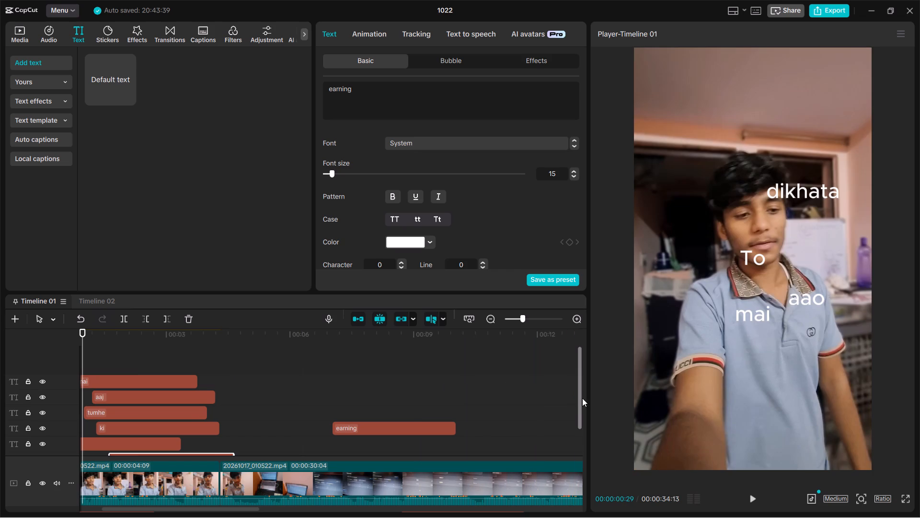
{"action": "left_click_drag", "start_coordinate": [581, 400], "coordinate": [575, 438]}
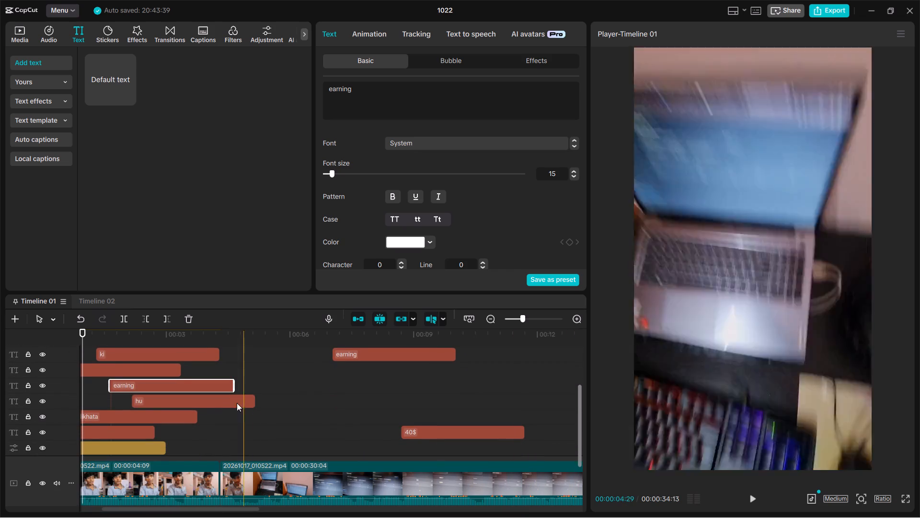
{"action": "left_click_drag", "start_coordinate": [107, 417], "coordinate": [152, 415]}
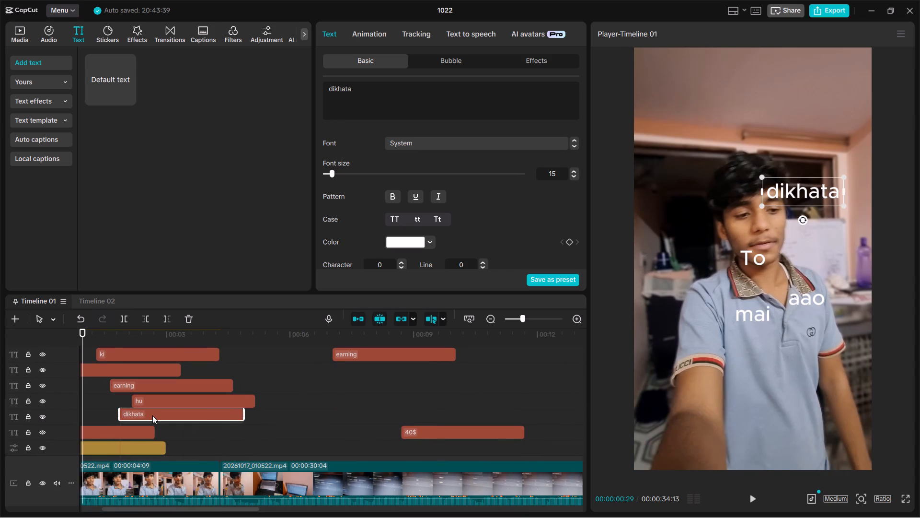
{"action": "left_click_drag", "start_coordinate": [152, 415], "coordinate": [155, 413]}
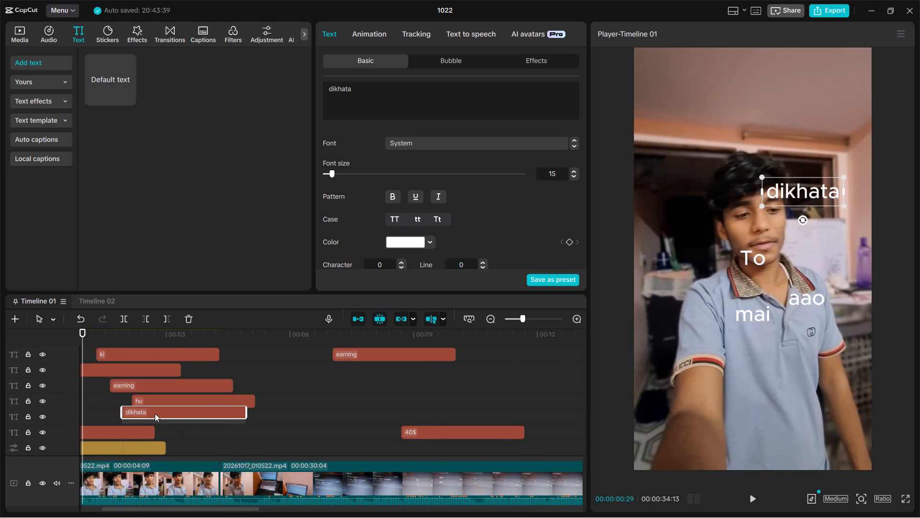
{"action": "left_click_drag", "start_coordinate": [155, 413], "coordinate": [161, 413]}
Move the hu text clip later to start at about 00:00:02:22.
{"action": "left_click_drag", "start_coordinate": [149, 398], "coordinate": [155, 397]}
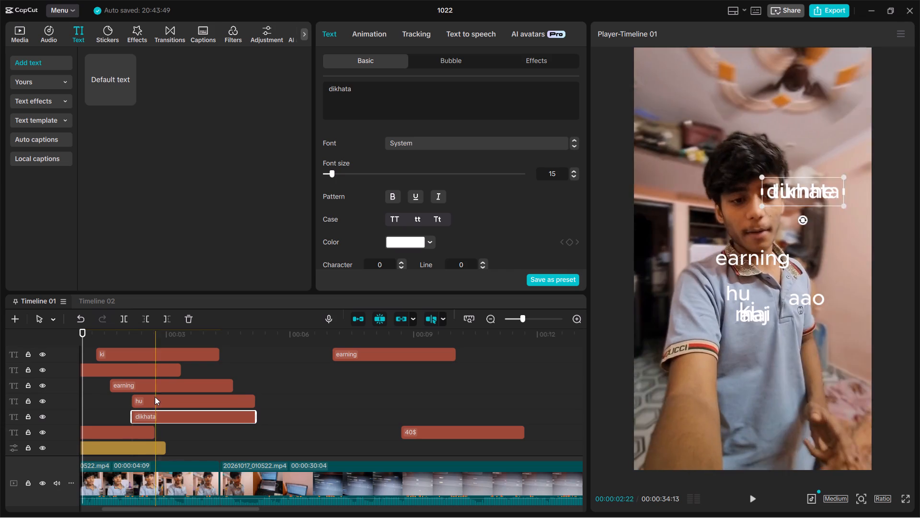
{"action": "left_click_drag", "start_coordinate": [155, 397], "coordinate": [172, 397]}
Move the dikhata text clip slightly earlier on its own track, to start at about 00:00:02:00.
{"action": "left_click_drag", "start_coordinate": [144, 413], "coordinate": [138, 417]}
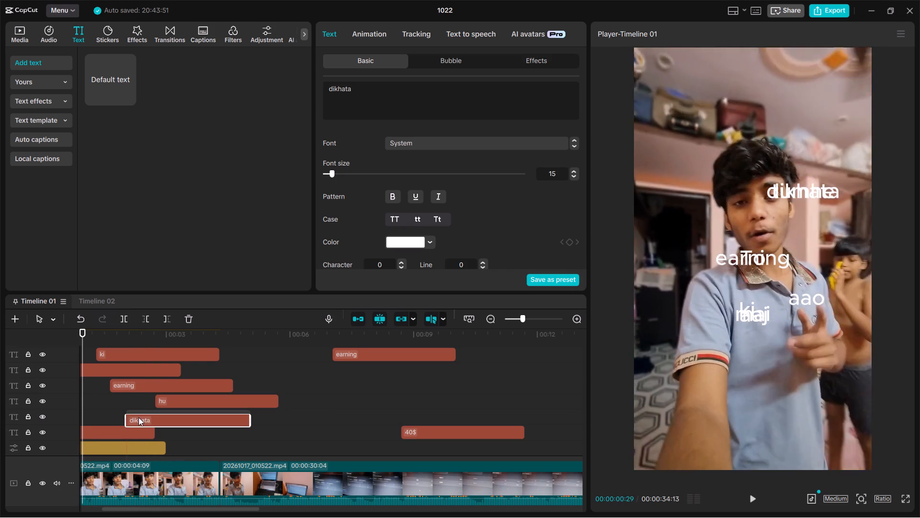
{"action": "left_click_drag", "start_coordinate": [138, 417], "coordinate": [138, 413]}
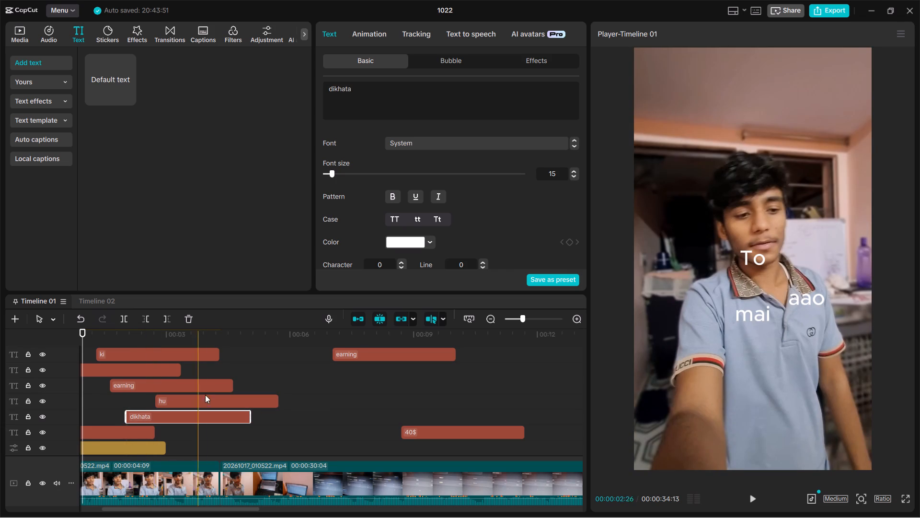
Move the hu text clip earlier on its own track, to start at about 00:00:02:13.
{"action": "left_click_drag", "start_coordinate": [184, 398], "coordinate": [172, 398]}
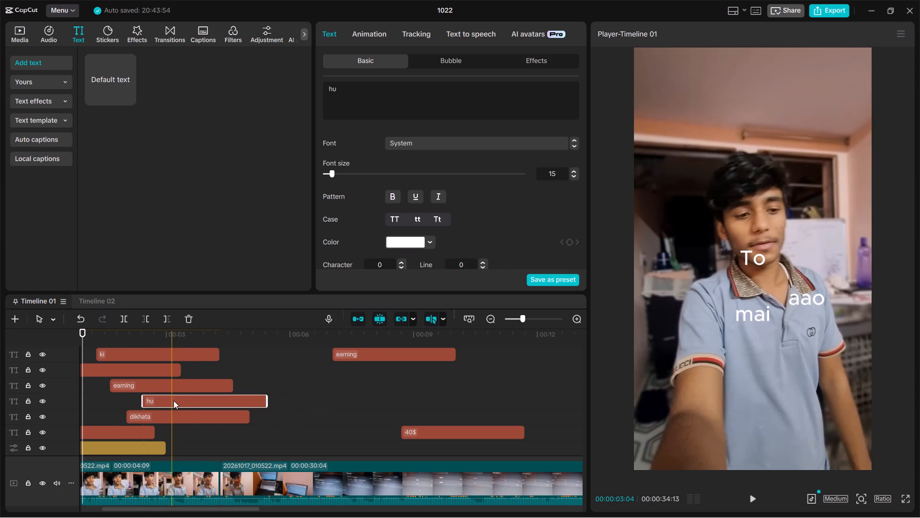
Delete the spare earning text clip that lies between the opening captions and the 40$ overlay.
{"action": "left_click", "coordinate": [390, 357]}
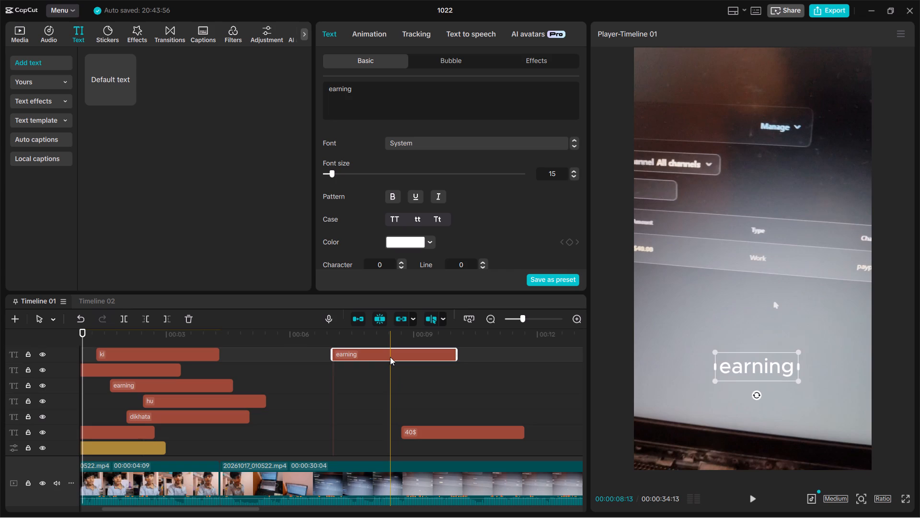
{"action": "key", "text": "BackSpace"}
Play the opening from the start to about 00:00:02:14, pausing along the way to check the caption timing against the speech.
{"action": "left_click_drag", "start_coordinate": [81, 341], "coordinate": [67, 344]}
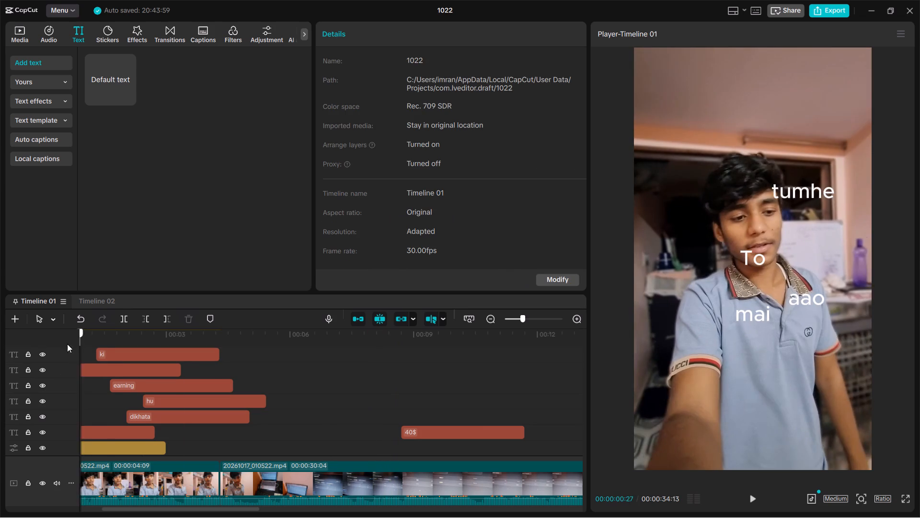
{"action": "left_click_drag", "start_coordinate": [67, 344], "coordinate": [44, 346]}
{"action": "left_click_drag", "start_coordinate": [111, 346], "coordinate": [99, 348]}
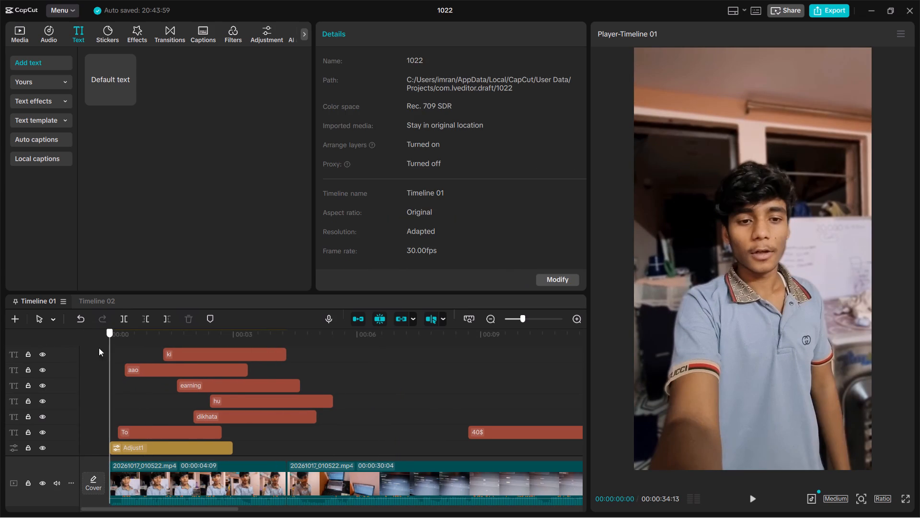
{"action": "left_click_drag", "start_coordinate": [99, 348], "coordinate": [61, 356]}
{"action": "key", "text": "space"}
{"action": "key", "text": "space"}
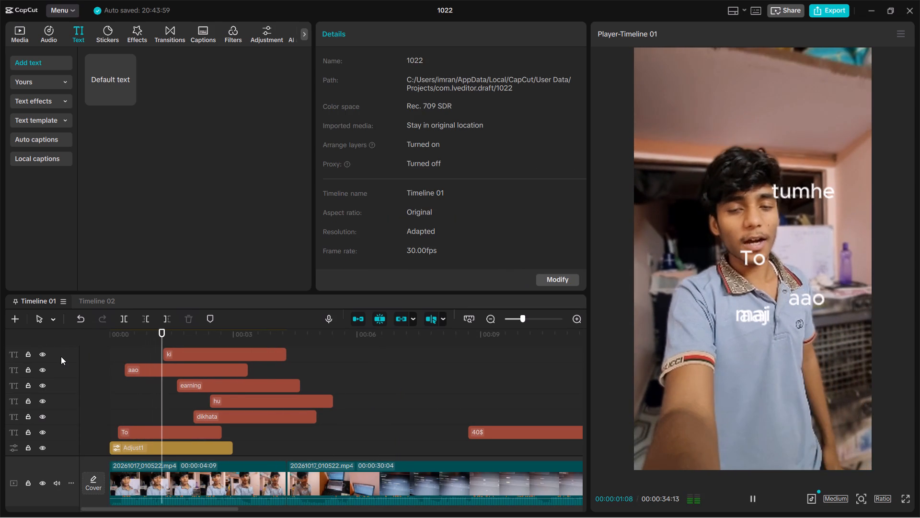
{"action": "key", "text": "space"}
{"action": "key", "text": "space"}
{"action": "key", "text": "space"}
{"action": "key", "text": "space"}
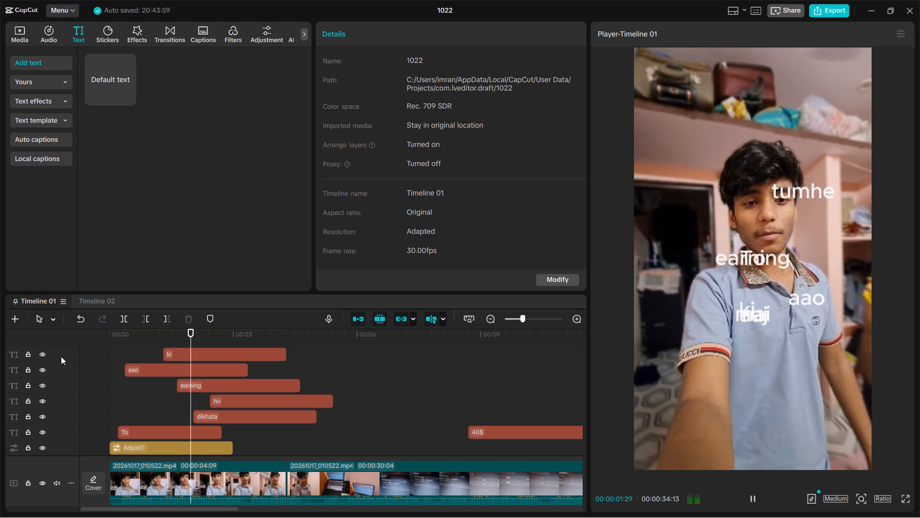
{"action": "key", "text": "space"}
{"action": "key", "text": "space"}
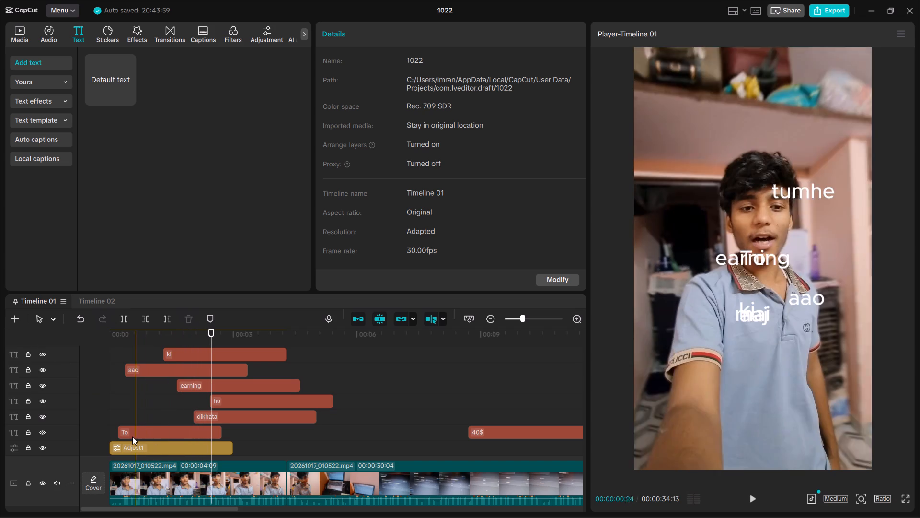
Change the font of the To text clip to Noto Sans Bold.
{"action": "left_click", "coordinate": [130, 435]}
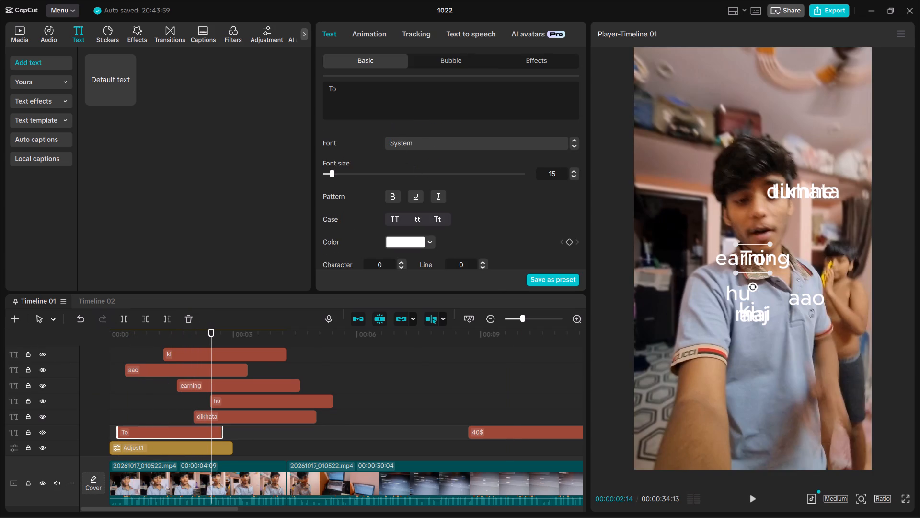
{"action": "left_click", "coordinate": [427, 144]}
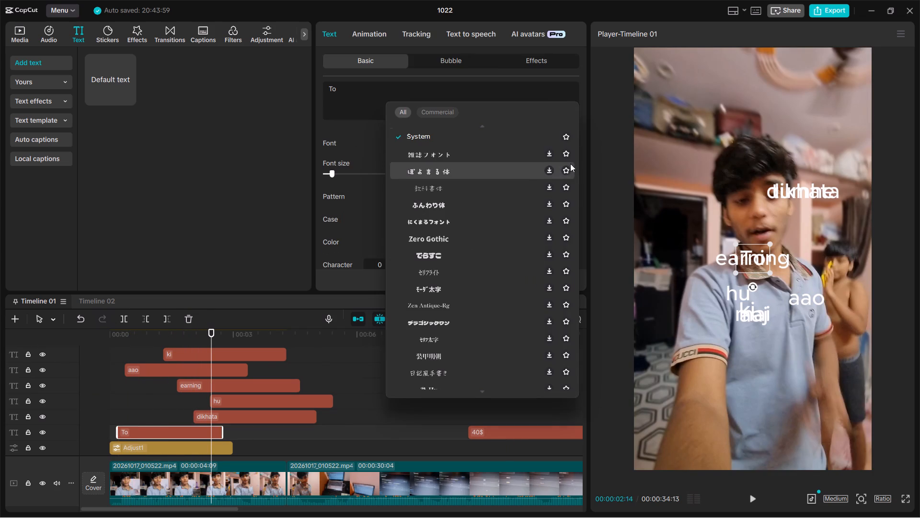
{"action": "left_click_drag", "start_coordinate": [576, 126], "coordinate": [576, 128]}
{"action": "left_click_drag", "start_coordinate": [576, 128], "coordinate": [562, 365]}
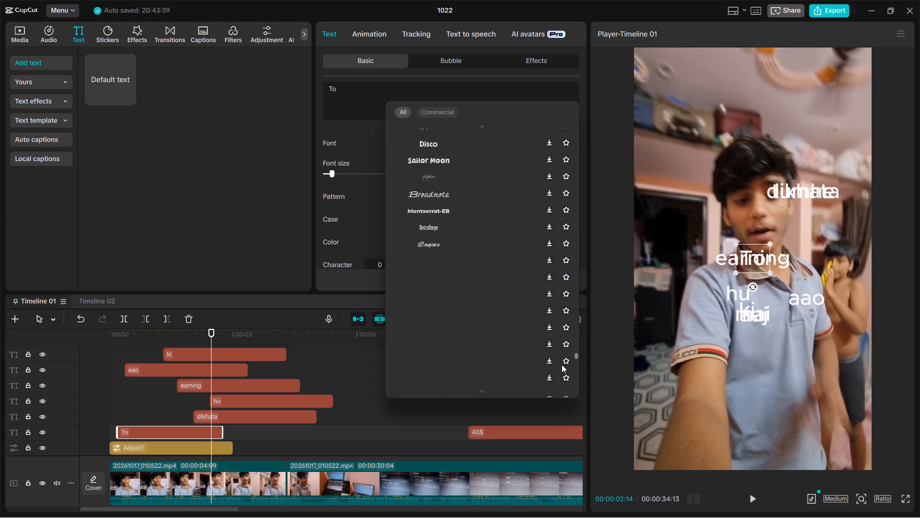
{"action": "left_click_drag", "start_coordinate": [562, 365], "coordinate": [562, 394]}
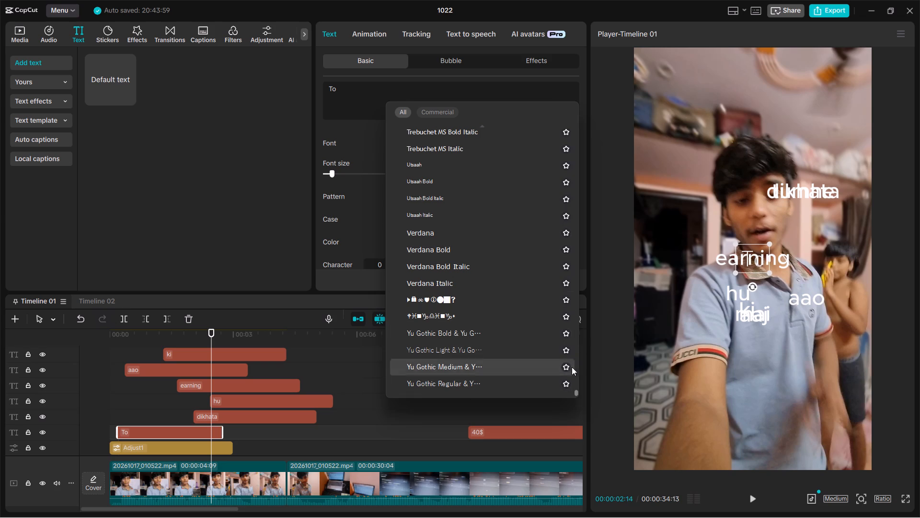
{"action": "left_click_drag", "start_coordinate": [576, 394], "coordinate": [576, 384]}
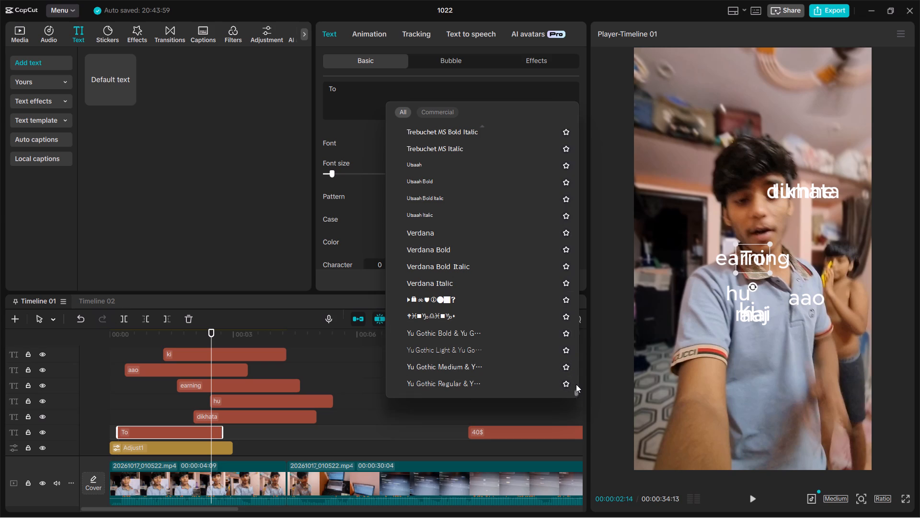
{"action": "left_click_drag", "start_coordinate": [576, 384], "coordinate": [576, 374]}
{"action": "left_click_drag", "start_coordinate": [576, 374], "coordinate": [576, 365]}
{"action": "left_click_drag", "start_coordinate": [576, 365], "coordinate": [580, 388]}
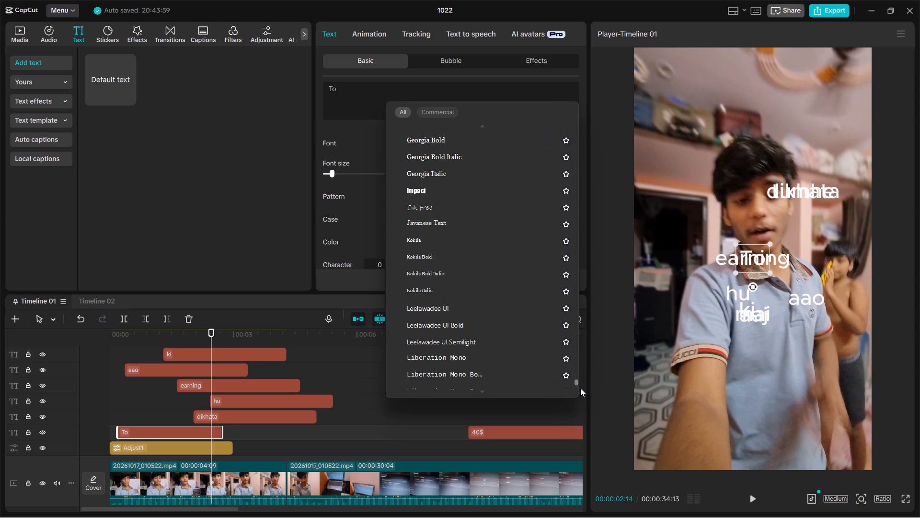
{"action": "left_click_drag", "start_coordinate": [580, 388], "coordinate": [572, 388]}
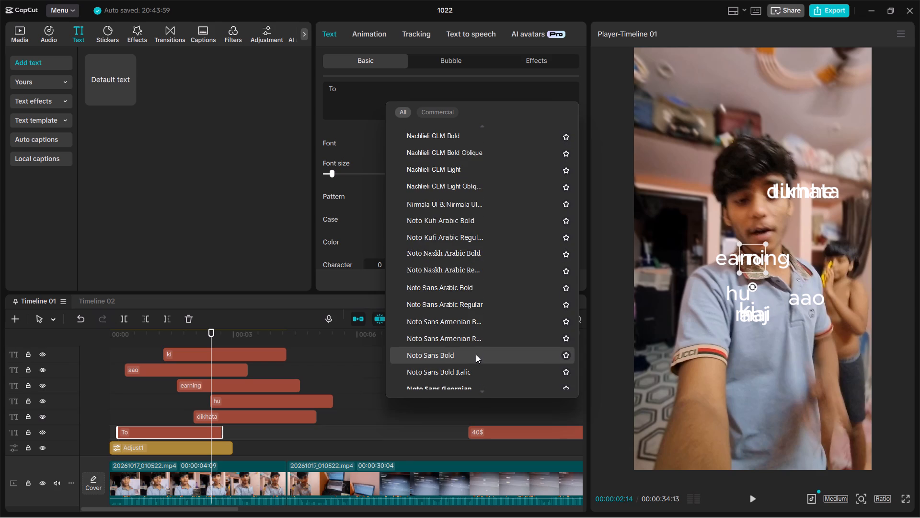
{"action": "left_click", "coordinate": [474, 361]}
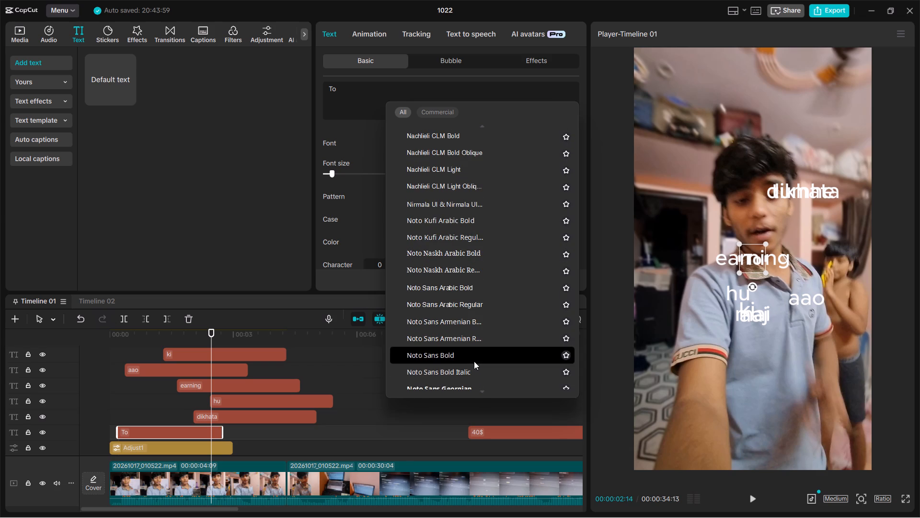
Move the To text in the video frame to the dark doorway area left of the speaker's face.
{"action": "left_click_drag", "start_coordinate": [748, 269], "coordinate": [692, 235]}
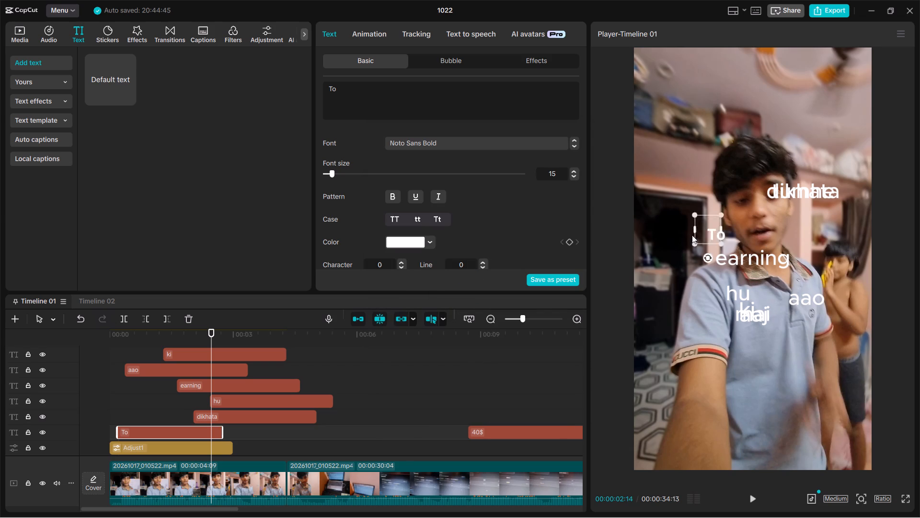
{"action": "left_click_drag", "start_coordinate": [692, 235], "coordinate": [675, 224]}
{"action": "triple_click", "coordinate": [675, 224]}
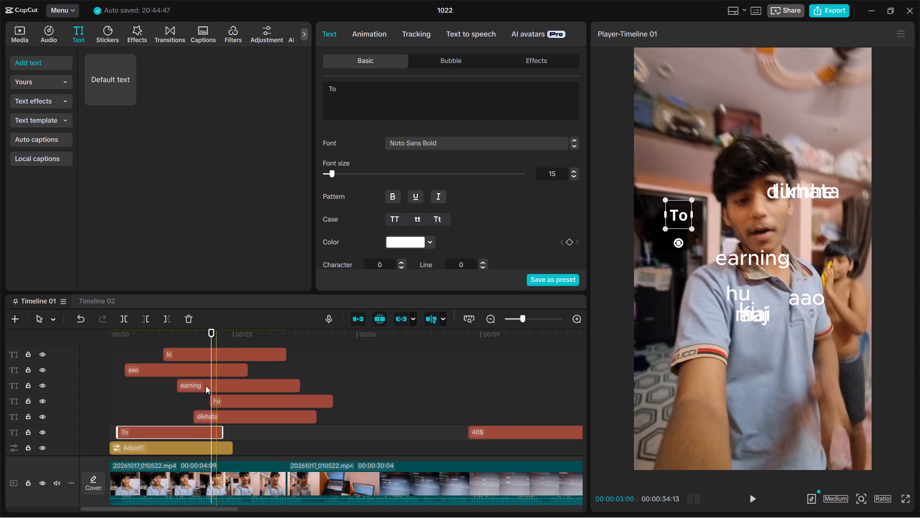
Change the font of the aao text clip to Noto Sans Bold, matching the To text.
{"action": "left_click", "coordinate": [146, 374]}
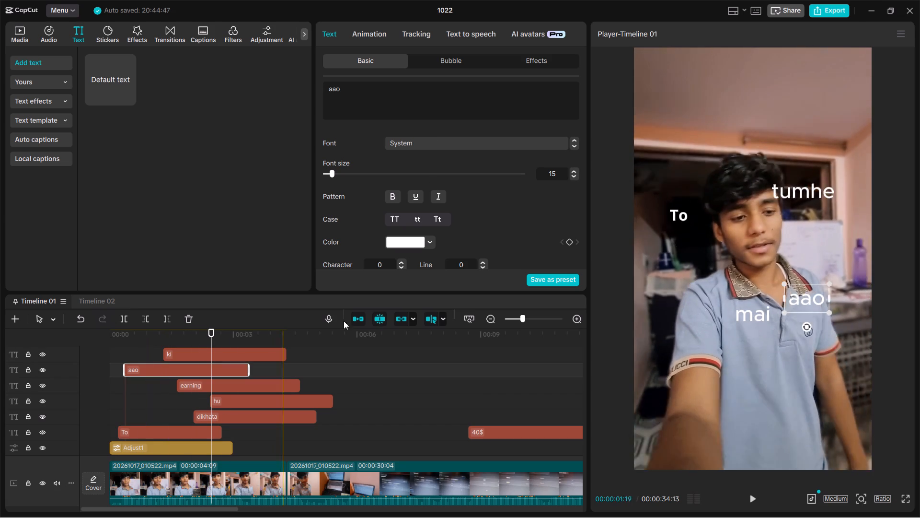
{"action": "left_click", "coordinate": [448, 145]}
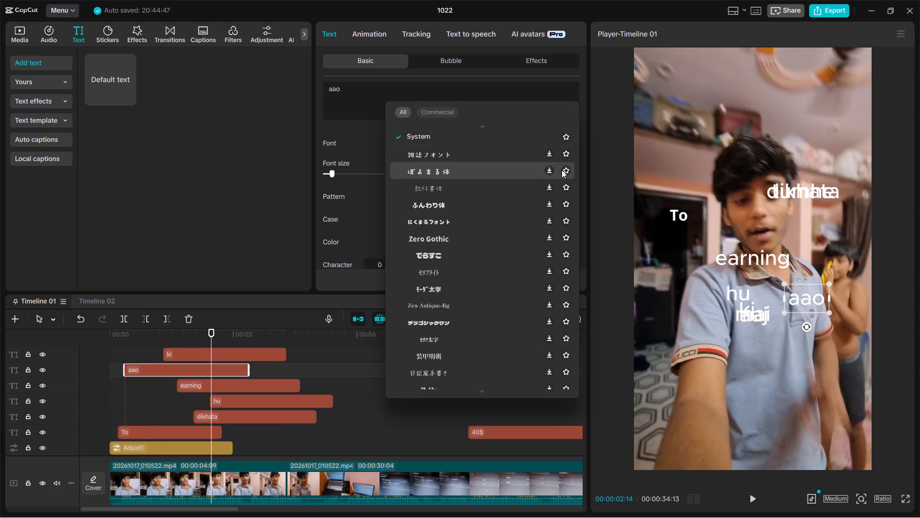
{"action": "left_click", "coordinate": [157, 432]}
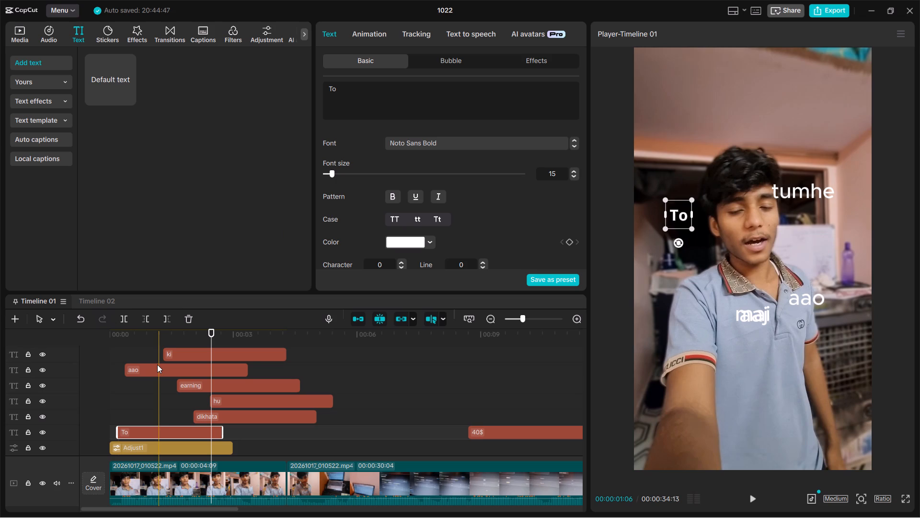
{"action": "left_click", "coordinate": [157, 365]}
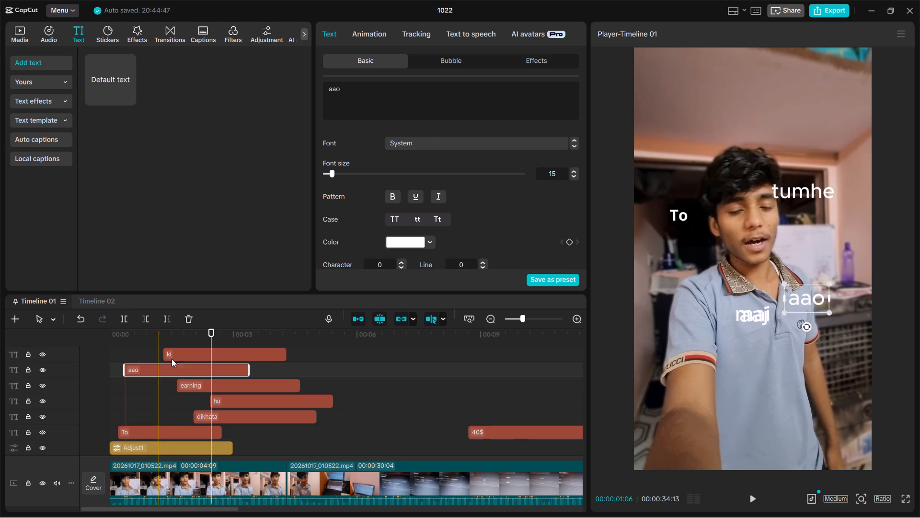
{"action": "left_click", "coordinate": [482, 145]}
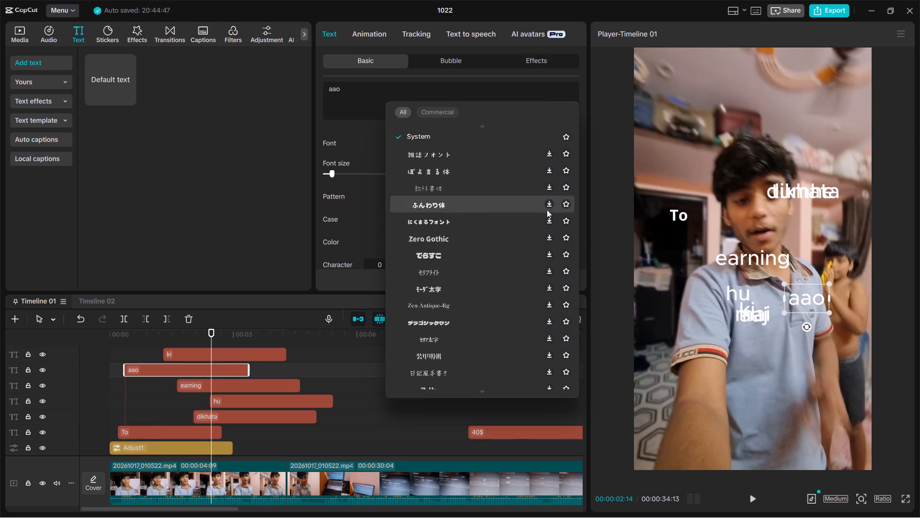
{"action": "left_click_drag", "start_coordinate": [576, 126], "coordinate": [576, 101]}
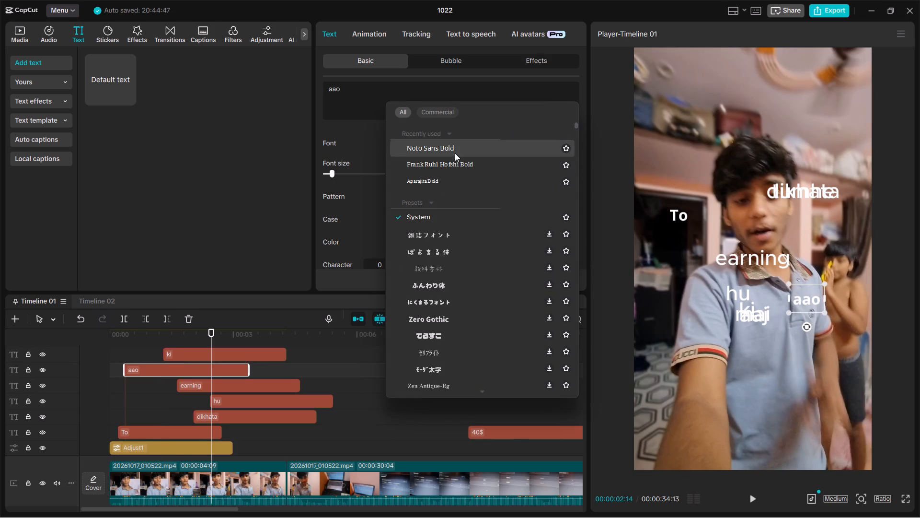
{"action": "left_click", "coordinate": [455, 153]}
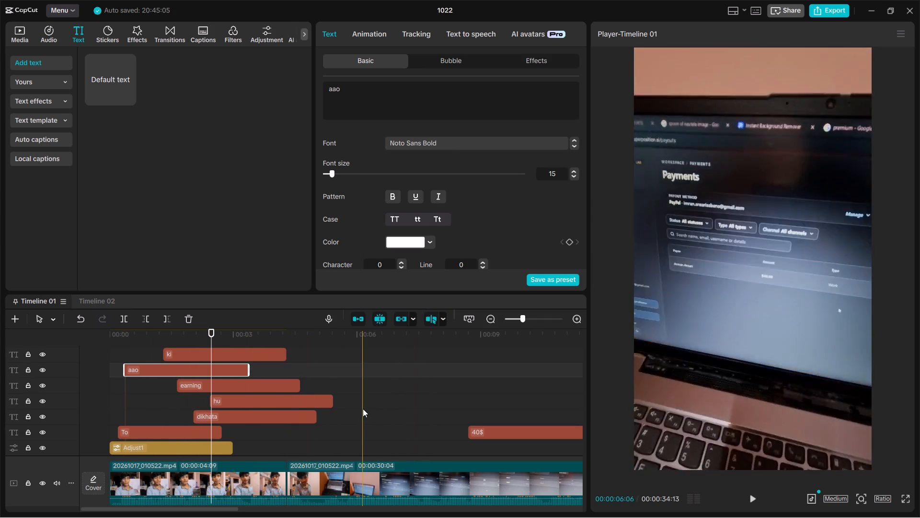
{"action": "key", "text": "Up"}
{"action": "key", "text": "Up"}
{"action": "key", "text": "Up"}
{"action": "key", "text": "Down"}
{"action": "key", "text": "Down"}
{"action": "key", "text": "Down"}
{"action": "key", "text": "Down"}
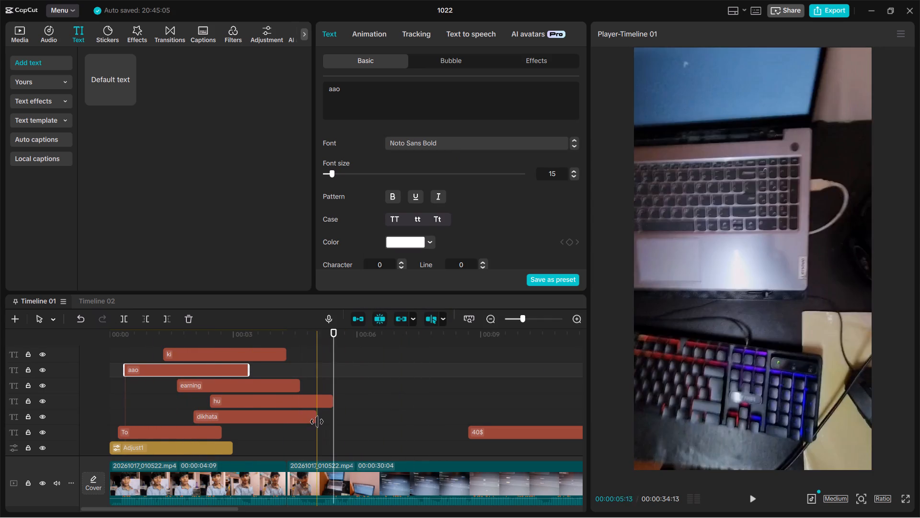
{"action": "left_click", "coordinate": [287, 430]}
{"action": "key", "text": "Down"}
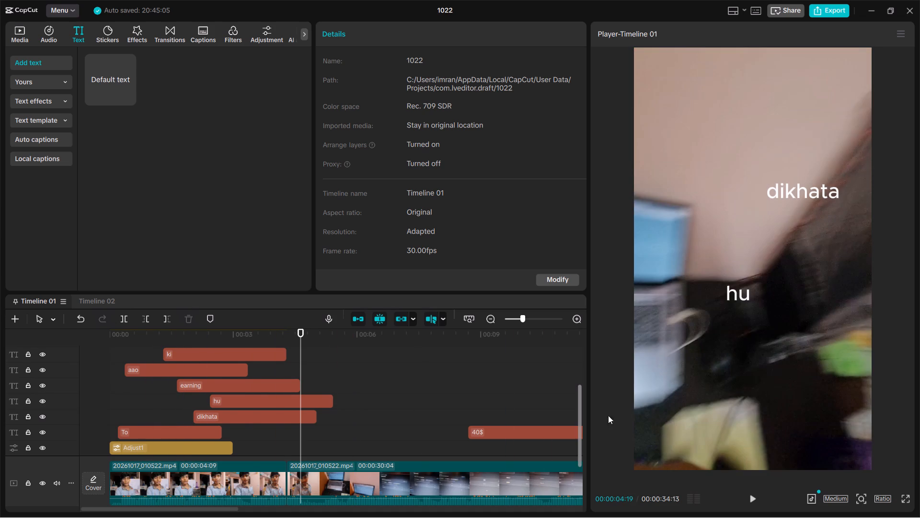
Change the font of the tumhe text clip on the upper tracks to Noto Sans Bold.
{"action": "left_click_drag", "start_coordinate": [578, 413], "coordinate": [576, 395]}
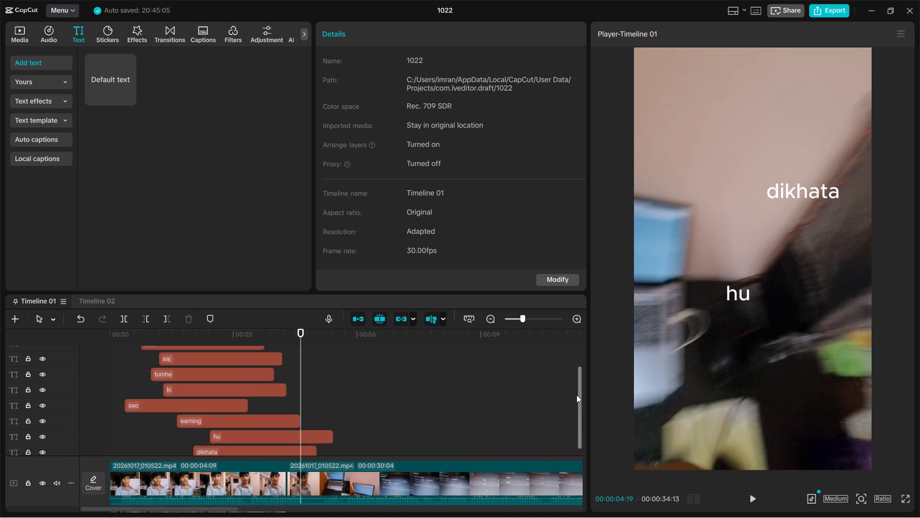
{"action": "left_click_drag", "start_coordinate": [576, 395], "coordinate": [576, 388]}
{"action": "left_click", "coordinate": [226, 384]}
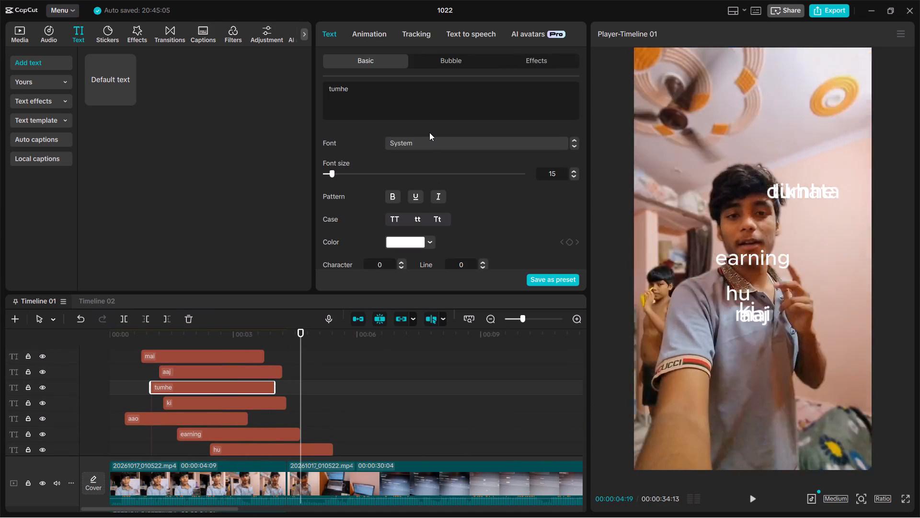
{"action": "left_click", "coordinate": [431, 136]}
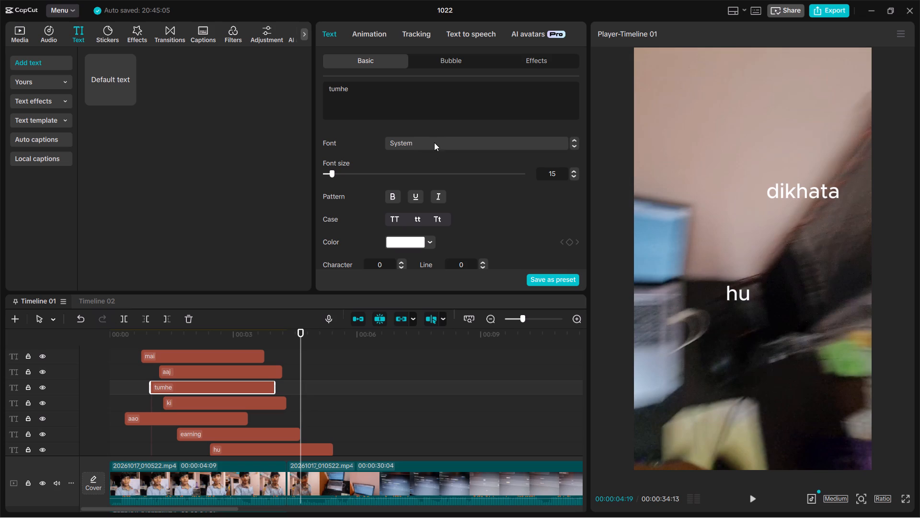
{"action": "left_click", "coordinate": [434, 142]}
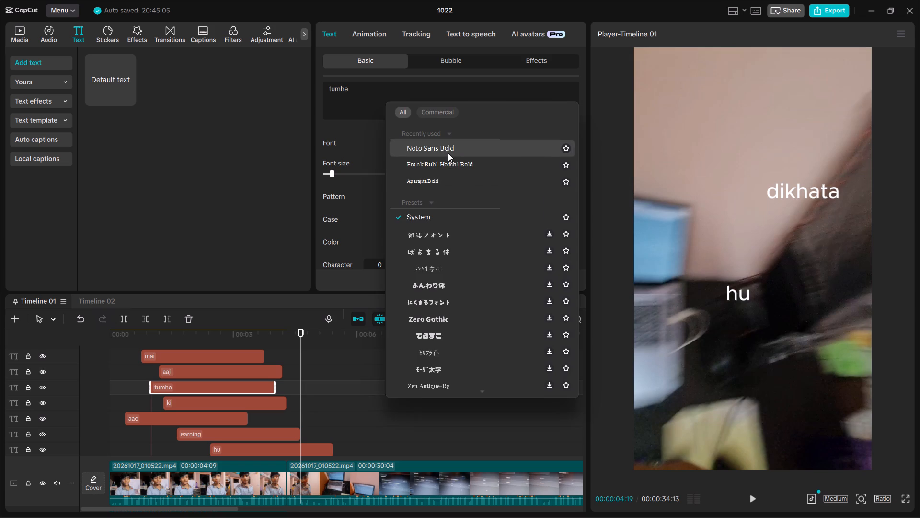
{"action": "left_click", "coordinate": [448, 153]}
Change the font of the mai text clip to Noto Sans Bold.
{"action": "left_click", "coordinate": [153, 354]}
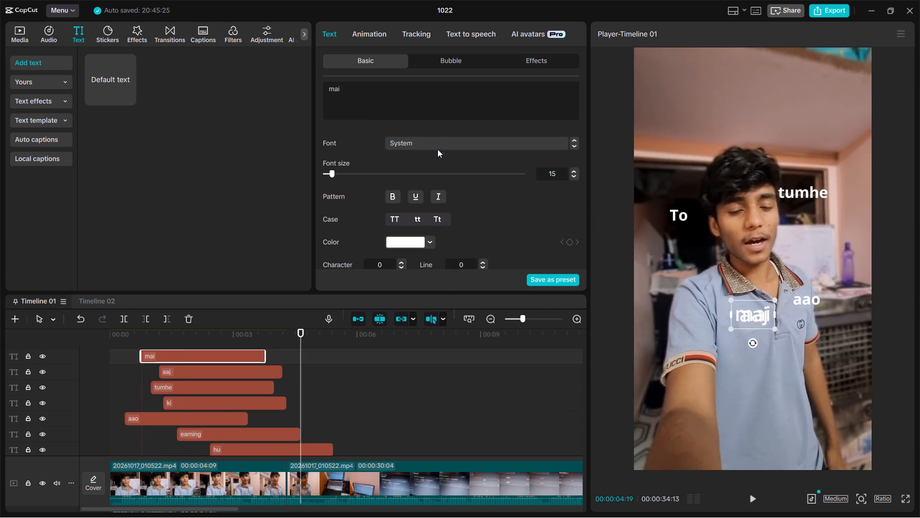
{"action": "left_click", "coordinate": [437, 141]}
{"action": "left_click", "coordinate": [430, 145]}
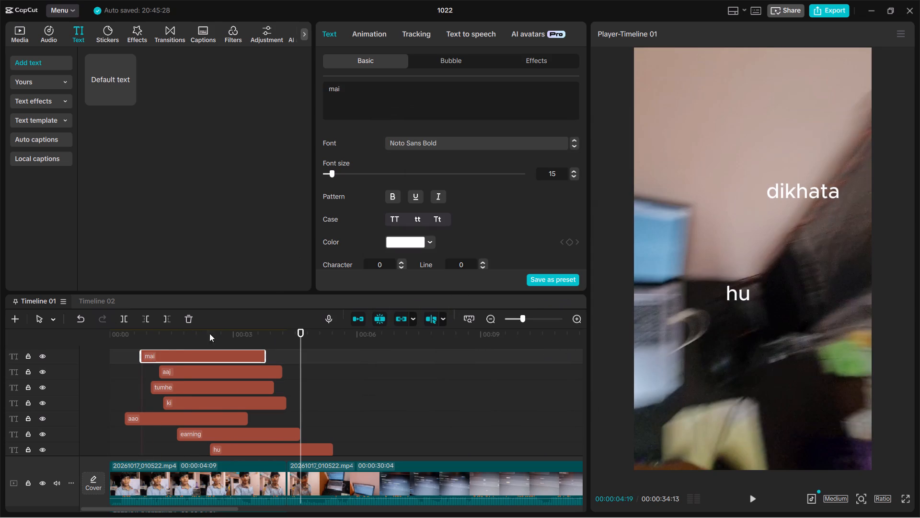
Change the font of the aaj text clip to Noto Sans Bold.
{"action": "left_click", "coordinate": [168, 373]}
{"action": "left_click", "coordinate": [425, 145]}
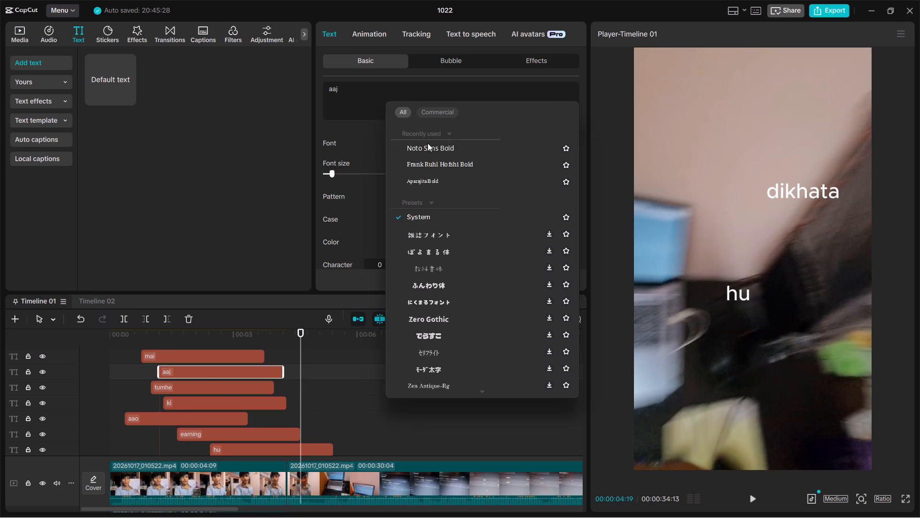
{"action": "left_click", "coordinate": [427, 143]}
{"action": "left_click", "coordinate": [174, 388]}
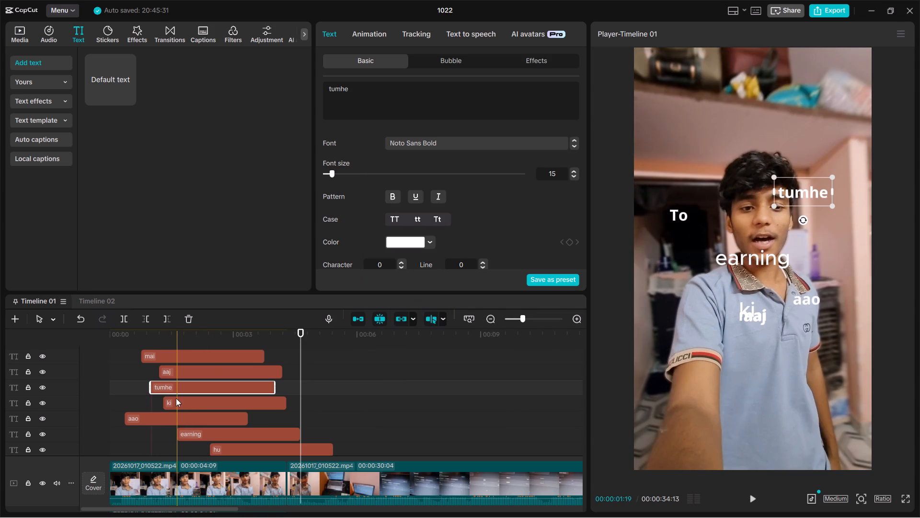
Change the font of the ki and earning text clips to Noto Sans Bold.
{"action": "left_click", "coordinate": [176, 402]}
{"action": "left_click", "coordinate": [440, 143]}
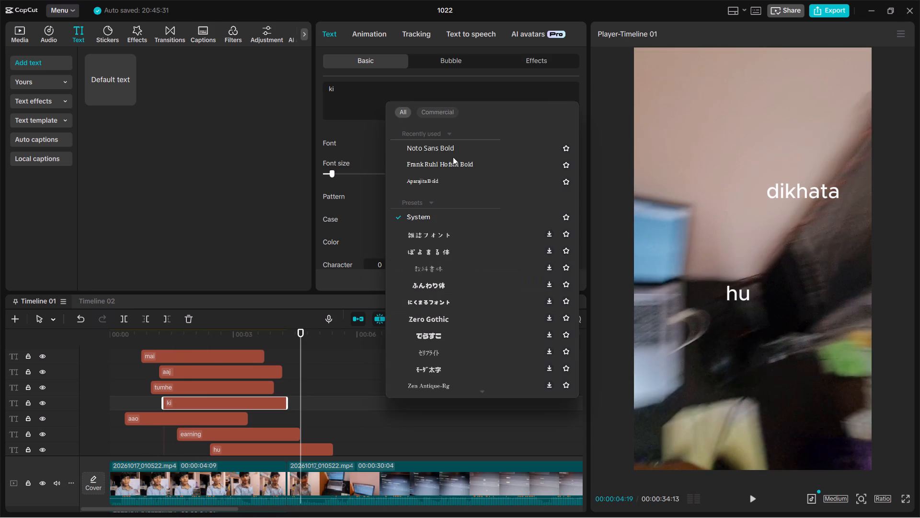
{"action": "left_click", "coordinate": [417, 151]}
{"action": "left_click", "coordinate": [207, 438]}
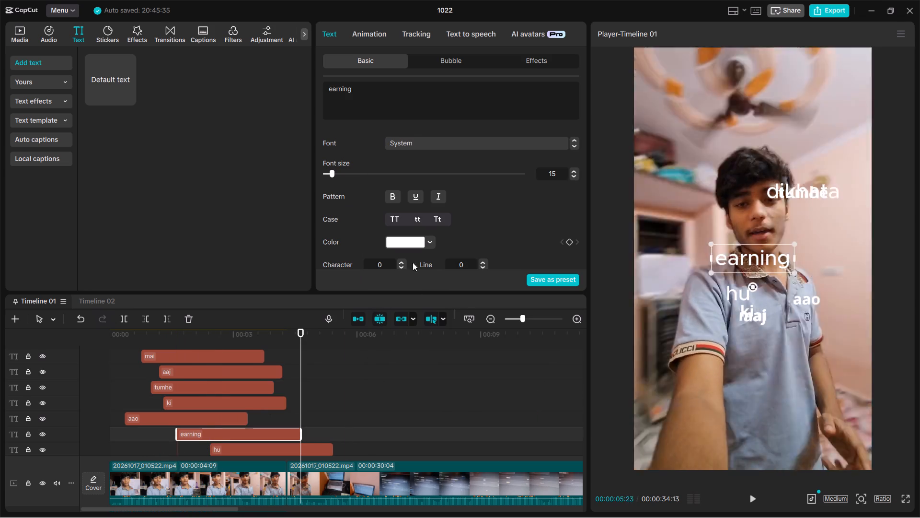
{"action": "left_click", "coordinate": [450, 139]}
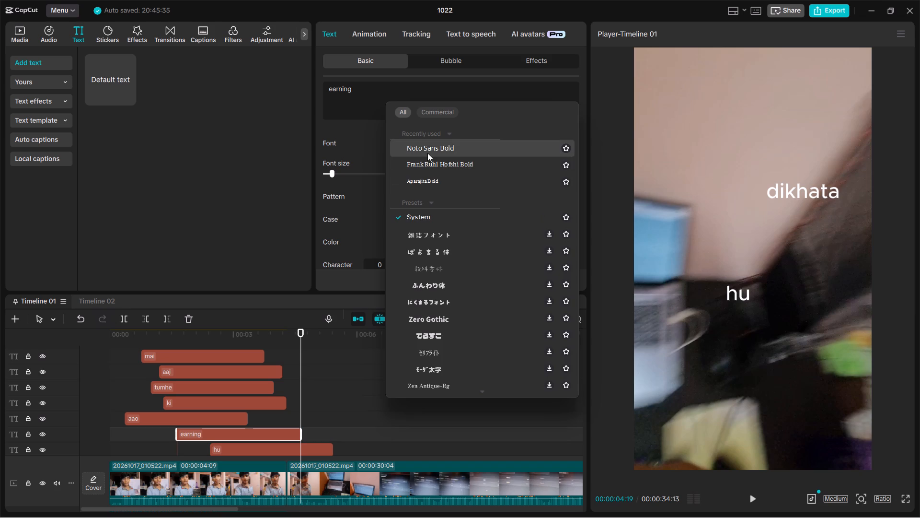
{"action": "left_click", "coordinate": [429, 151]}
Change the font of the hu and dikhata text clips to Noto Sans Bold.
{"action": "left_click", "coordinate": [268, 449]}
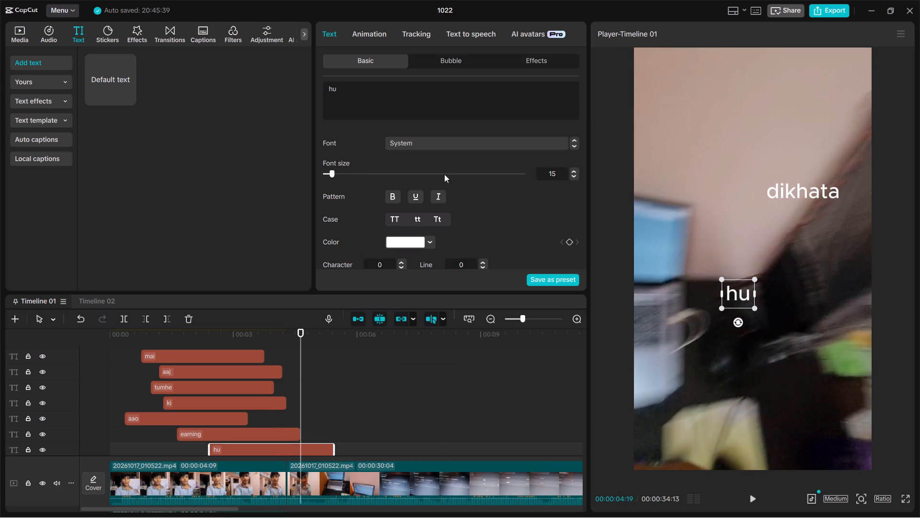
{"action": "left_click", "coordinate": [463, 143]}
{"action": "left_click", "coordinate": [444, 145]}
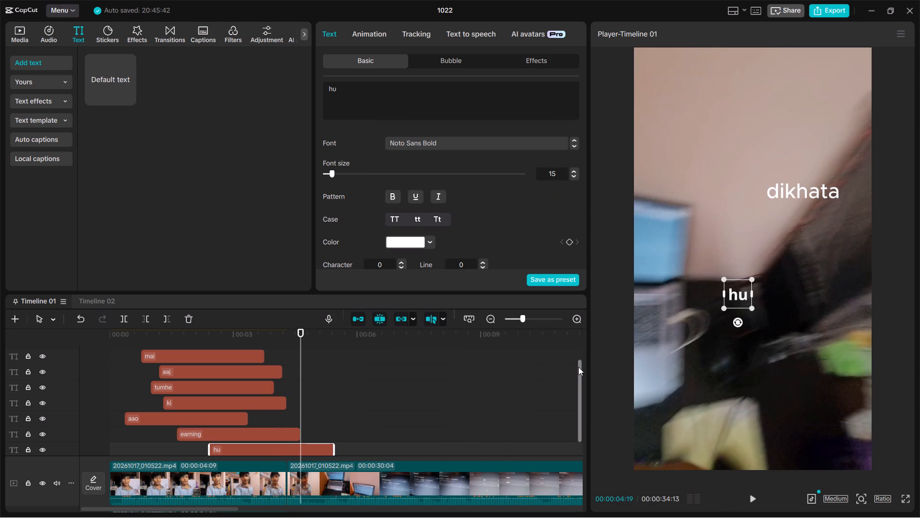
{"action": "left_click_drag", "start_coordinate": [578, 367], "coordinate": [580, 398]}
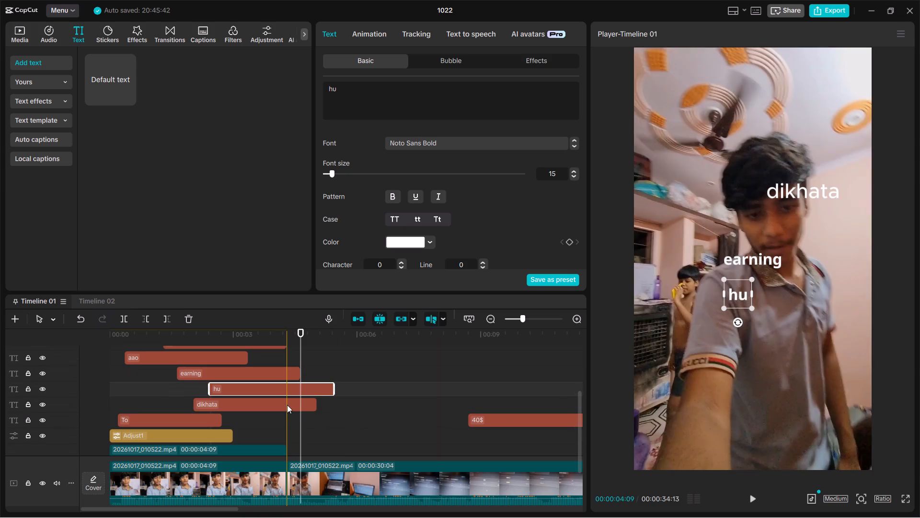
{"action": "left_click", "coordinate": [287, 405]}
{"action": "left_click", "coordinate": [461, 147]}
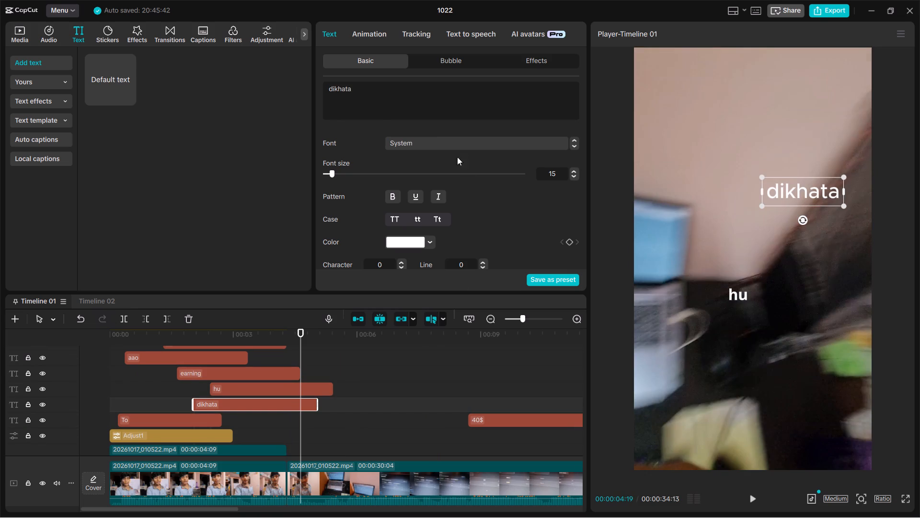
{"action": "left_click", "coordinate": [423, 145]}
Enlarge the To text slightly in the preview and place it over the dark doorway on the speaker's left-hand side of the frame.
{"action": "left_click", "coordinate": [193, 422]}
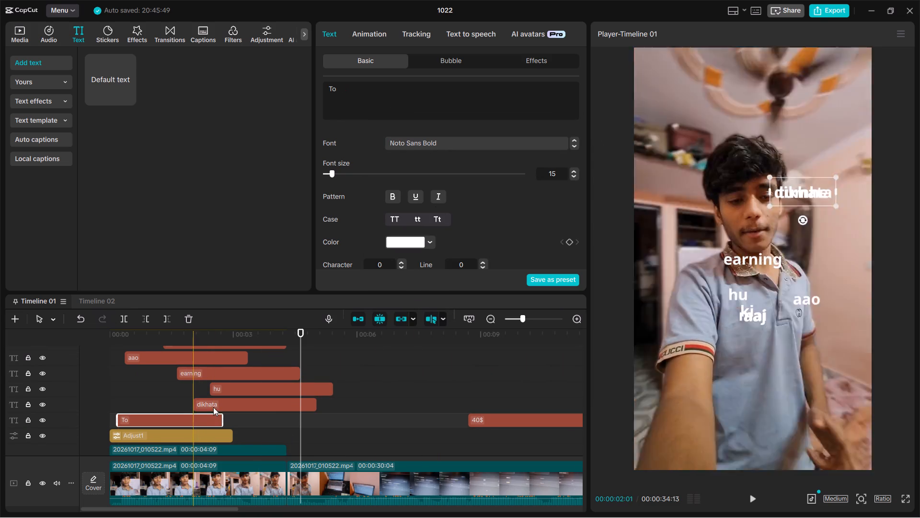
{"action": "left_click_drag", "start_coordinate": [297, 341], "coordinate": [0, 348]}
{"action": "key", "text": "space"}
{"action": "key", "text": "space"}
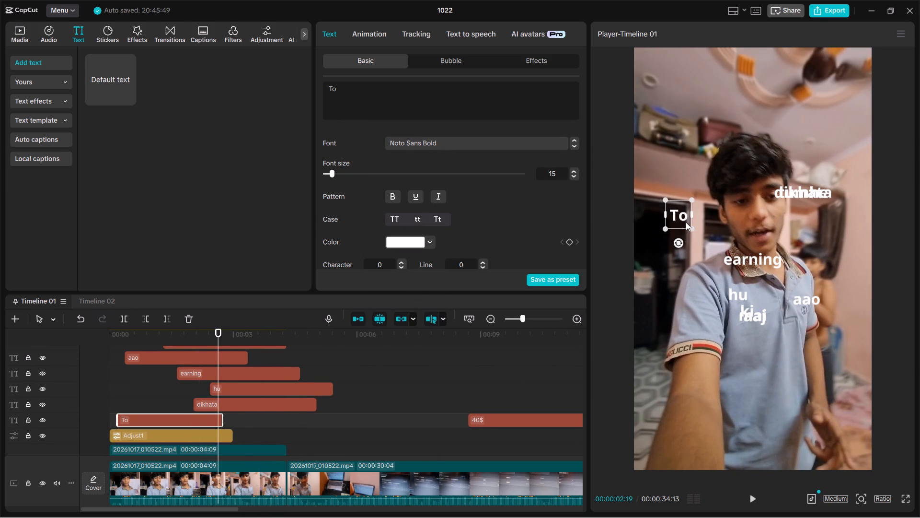
{"action": "left_click_drag", "start_coordinate": [696, 228], "coordinate": [706, 239]}
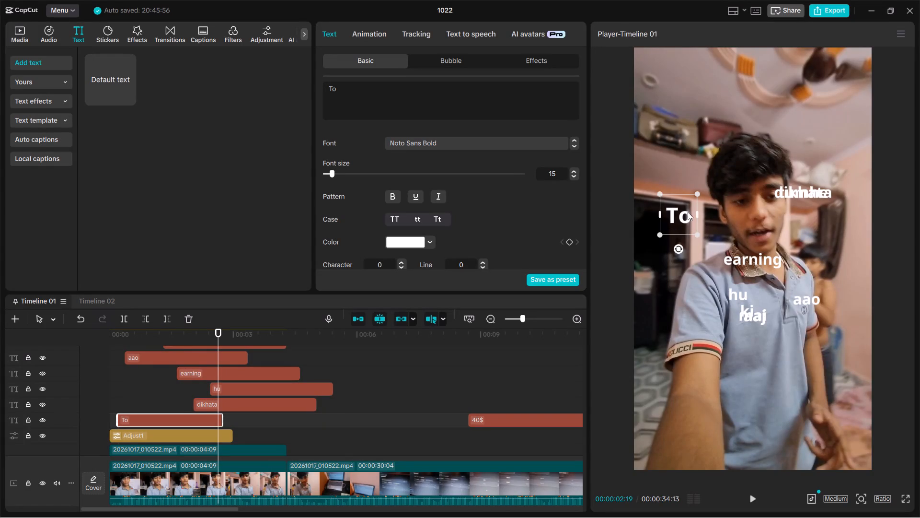
{"action": "left_click_drag", "start_coordinate": [670, 210], "coordinate": [660, 203]}
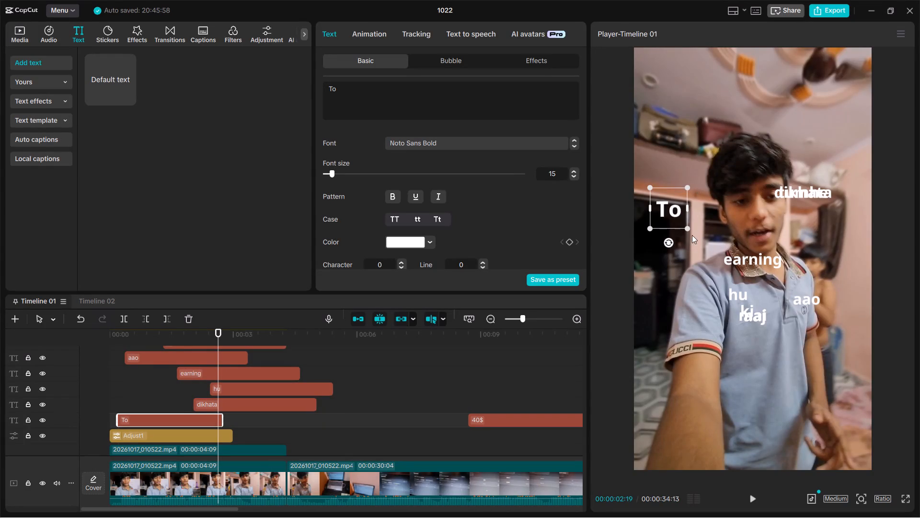
{"action": "left_click_drag", "start_coordinate": [688, 229], "coordinate": [681, 227]}
{"action": "left_click_drag", "start_coordinate": [673, 205], "coordinate": [665, 210]}
{"action": "left_click", "coordinate": [673, 214]}
{"action": "left_click", "coordinate": [704, 218]}
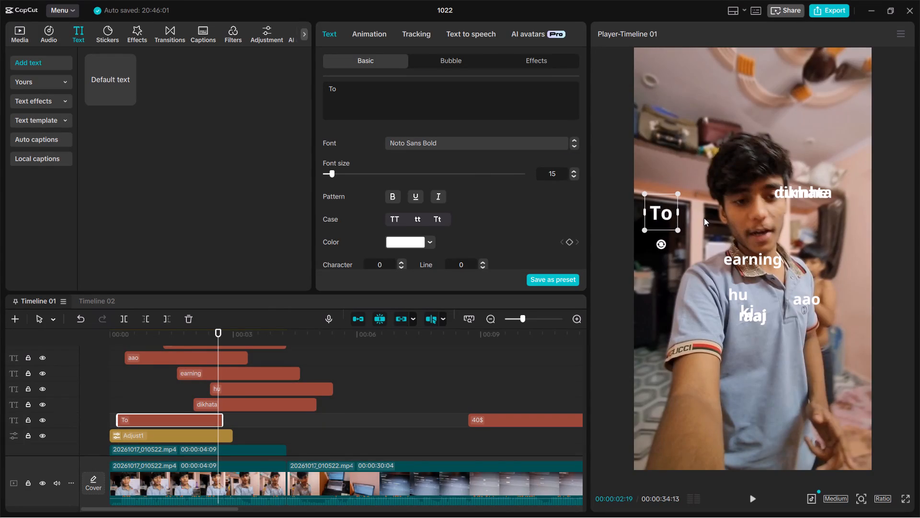
{"action": "left_click", "coordinate": [660, 216]}
{"action": "left_click", "coordinate": [660, 216]}
Play back the opening from its start to check when and where the caption words appear.
{"action": "key", "text": "space"}
{"action": "key", "text": "space"}
{"action": "key", "text": "space"}
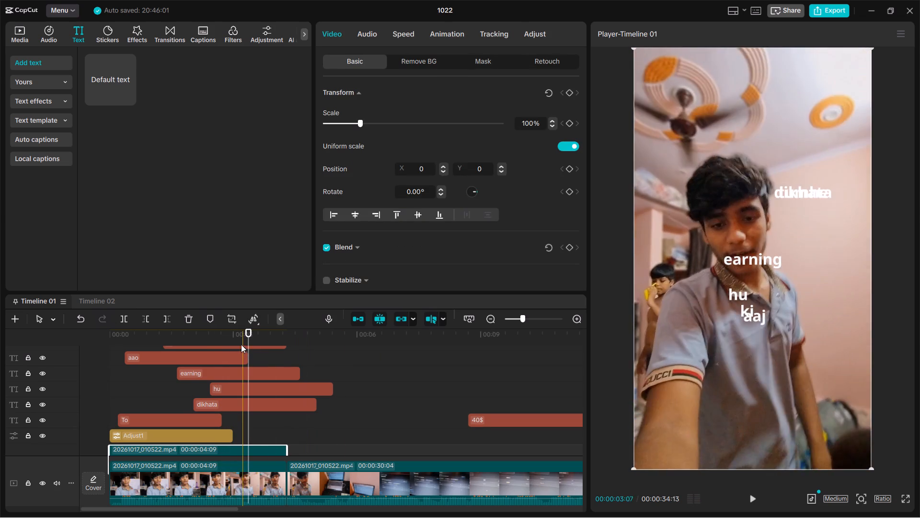
{"action": "left_click_drag", "start_coordinate": [248, 331], "coordinate": [61, 323]}
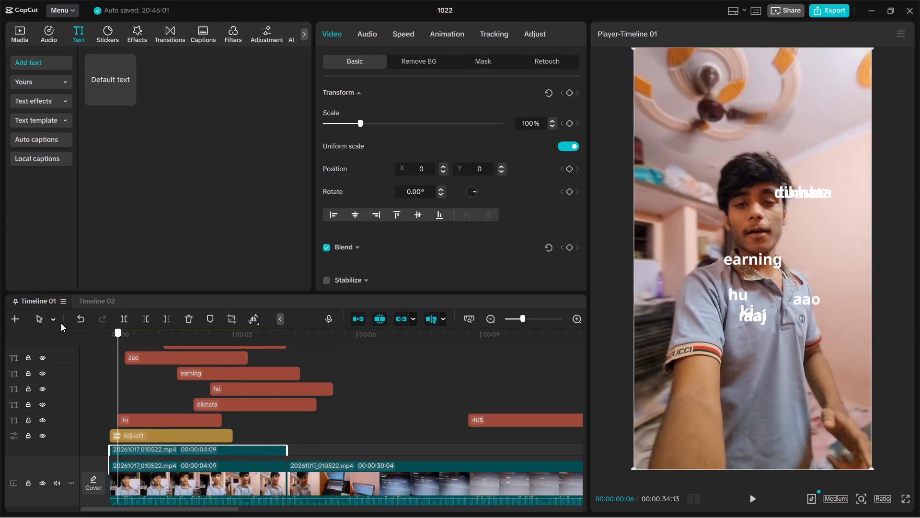
{"action": "left_click_drag", "start_coordinate": [61, 323], "coordinate": [55, 323]}
{"action": "key", "text": "space"}
{"action": "key", "text": "space"}
{"action": "key", "text": "space"}
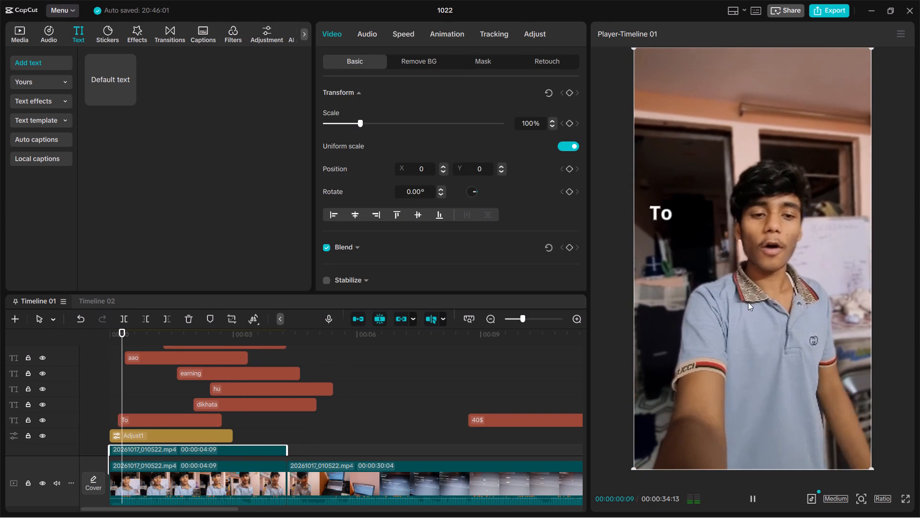
{"action": "key", "text": "space"}
Compare the To and aao texts and reduce the To text's font size slightly.
{"action": "left_click", "coordinate": [805, 300]}
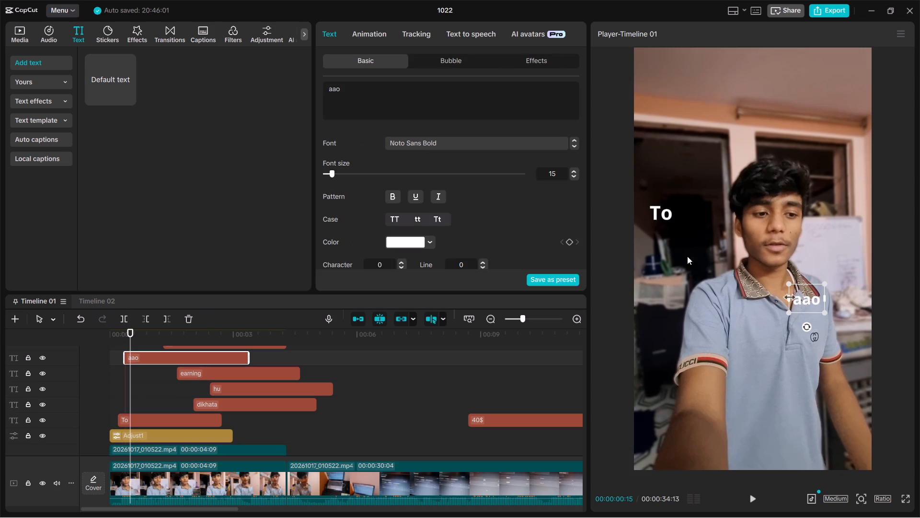
{"action": "left_click", "coordinate": [662, 212]}
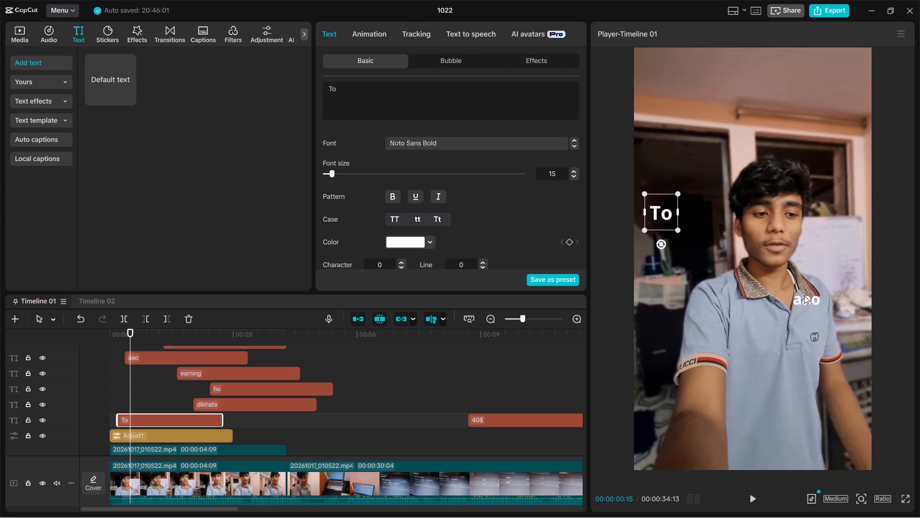
{"action": "left_click", "coordinate": [804, 295]}
{"action": "left_click", "coordinate": [672, 218]}
{"action": "double_click", "coordinate": [576, 177]}
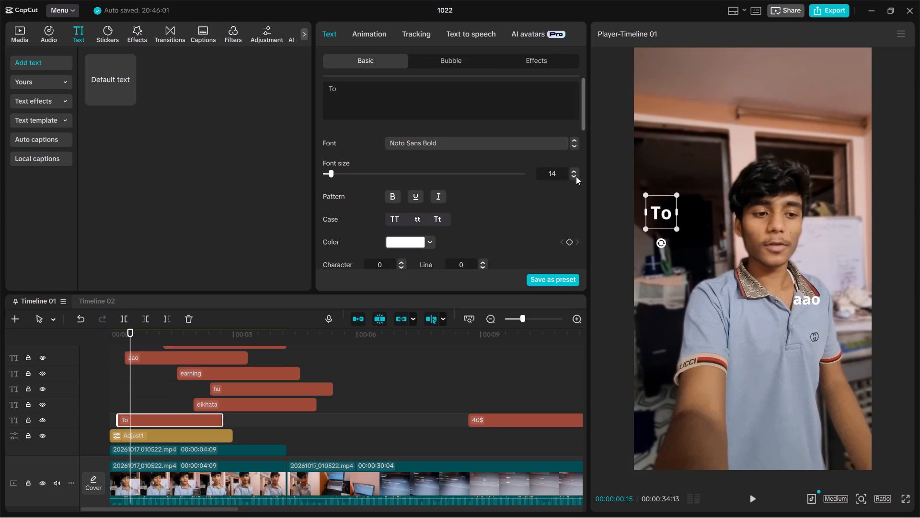
Set the aao text's font size to 18 and place it just below To, offset slightly to the right.
{"action": "left_click", "coordinate": [808, 294]}
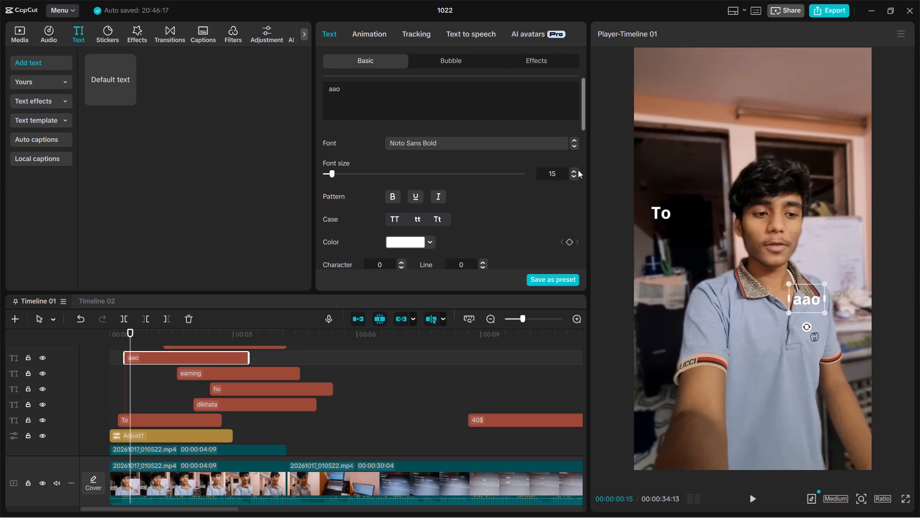
{"action": "triple_click", "coordinate": [578, 170]}
{"action": "left_click_drag", "start_coordinate": [800, 297], "coordinate": [792, 300]}
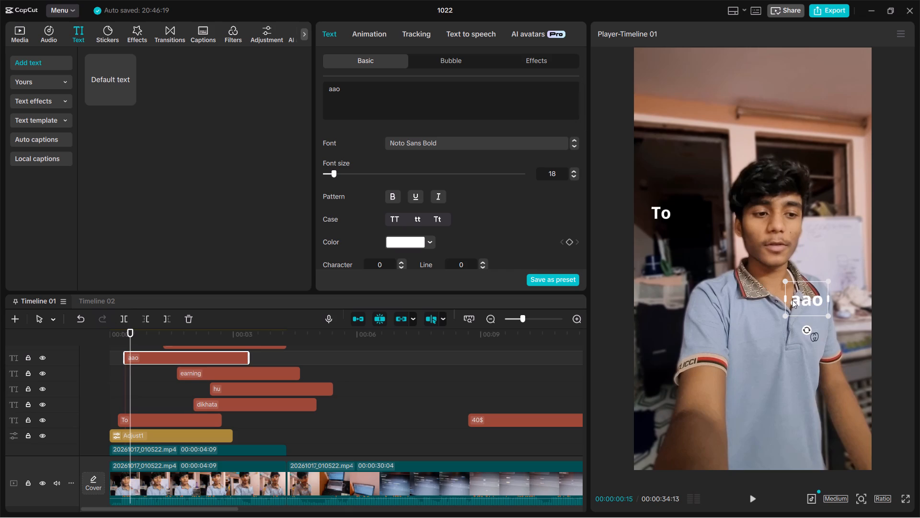
{"action": "left_click_drag", "start_coordinate": [792, 300], "coordinate": [670, 229]}
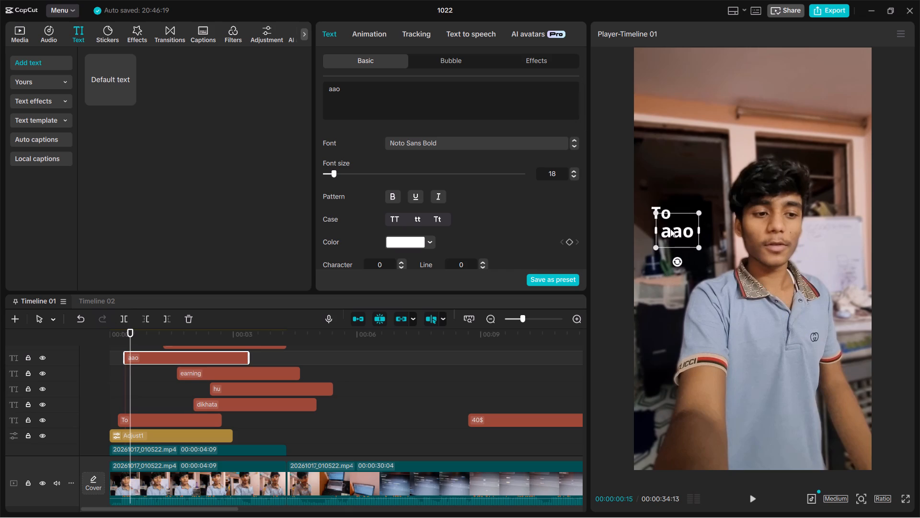
{"action": "left_click_drag", "start_coordinate": [670, 229], "coordinate": [672, 227]}
{"action": "left_click", "coordinate": [693, 177]}
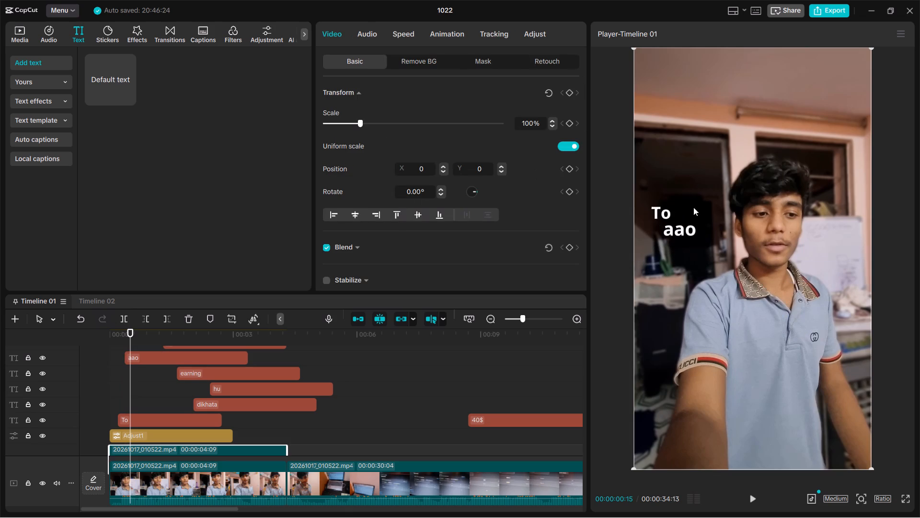
Advance to where mai appears and place the mai text below aao, near the frame's left edge.
{"action": "key", "text": "space"}
{"action": "key", "text": "space"}
{"action": "key", "text": "space"}
{"action": "left_click", "coordinate": [760, 319]}
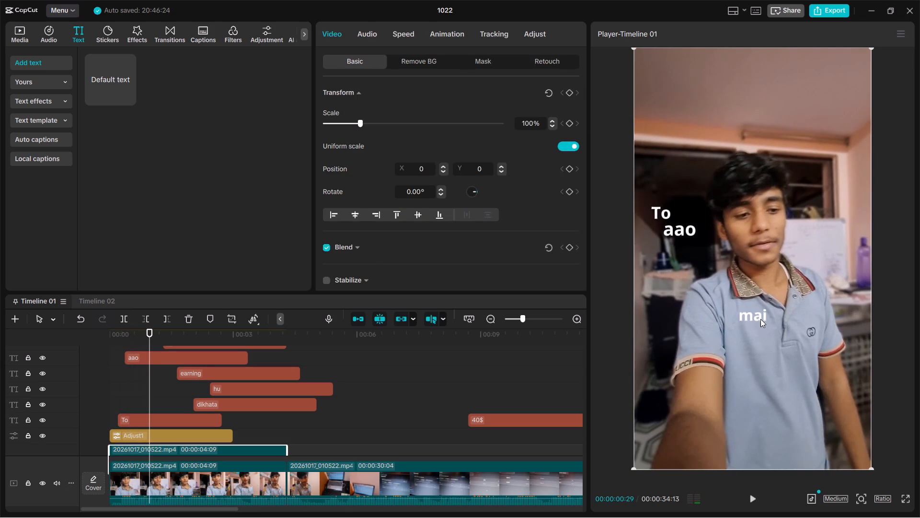
{"action": "left_click", "coordinate": [760, 319]}
{"action": "left_click_drag", "start_coordinate": [756, 319], "coordinate": [704, 258]}
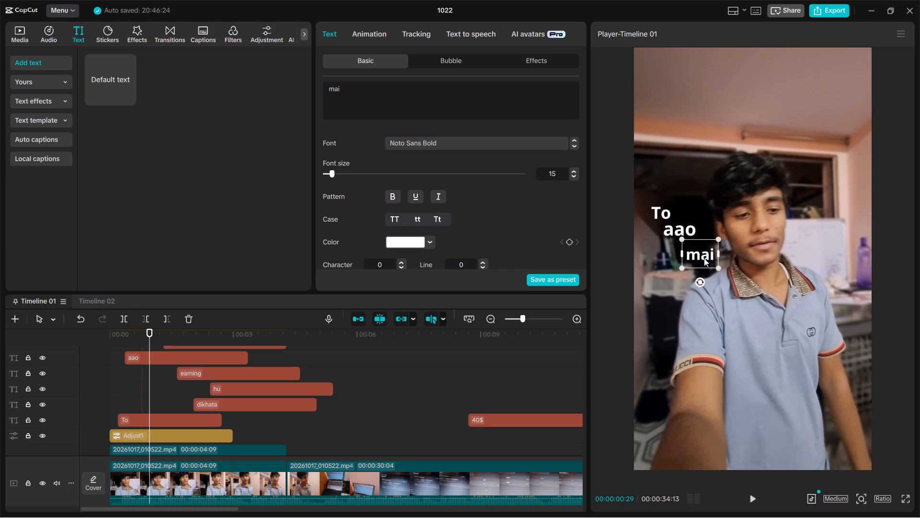
{"action": "left_click_drag", "start_coordinate": [704, 258], "coordinate": [659, 252]}
Advance to where tumhe appears and place the tumhe text below mai, offset to the right.
{"action": "key", "text": "space"}
{"action": "key", "text": "space"}
{"action": "left_click", "coordinate": [803, 195]}
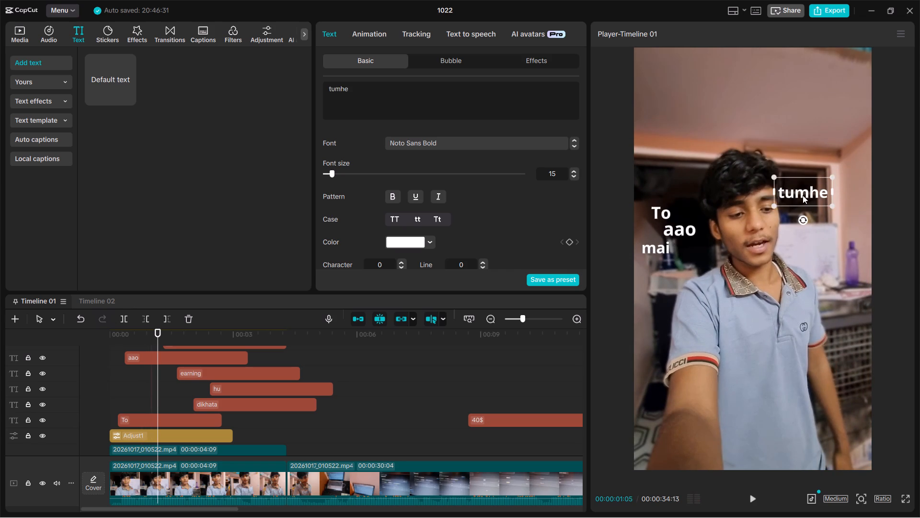
{"action": "left_click_drag", "start_coordinate": [803, 195], "coordinate": [680, 268]}
Trim the end of the tumhe text clip to about 00:00:01:09, where the ki clip starts.
{"action": "key", "text": "space"}
{"action": "key", "text": "space"}
{"action": "key", "text": "space"}
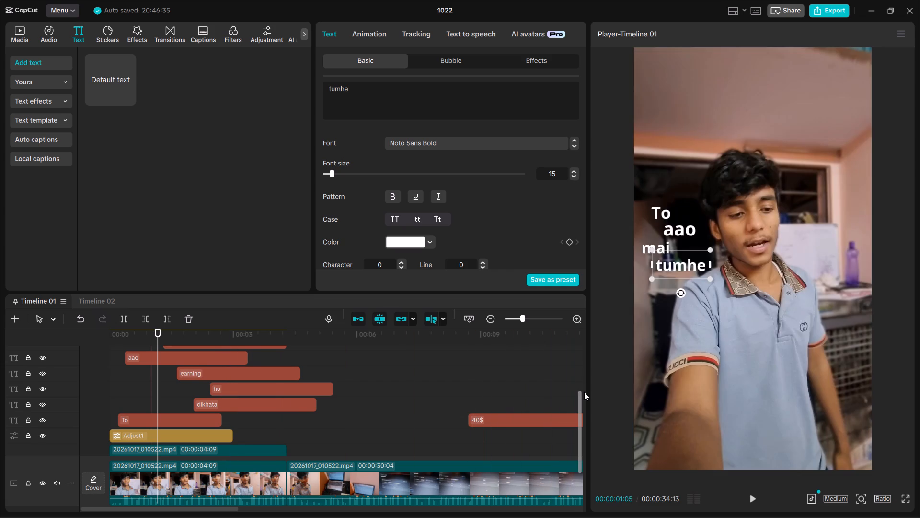
{"action": "left_click_drag", "start_coordinate": [582, 407], "coordinate": [580, 382]}
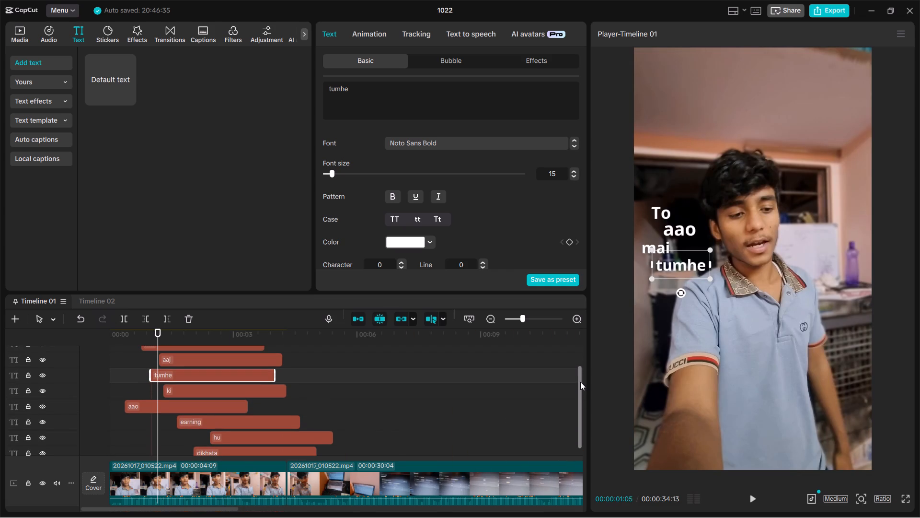
{"action": "left_click_drag", "start_coordinate": [580, 382], "coordinate": [574, 367]}
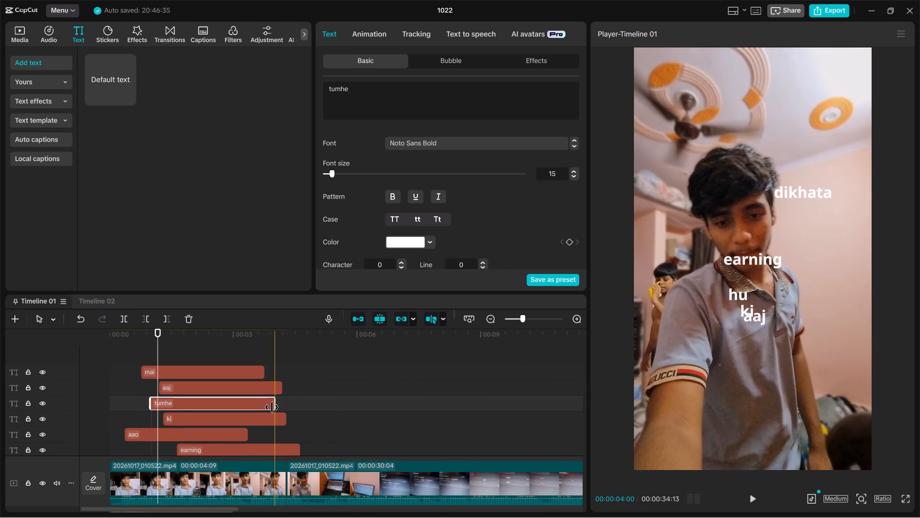
{"action": "left_click_drag", "start_coordinate": [272, 407], "coordinate": [162, 411]}
Trim the start of the aaj text clip to about 00:00:01:09, in line with the ki clip's start.
{"action": "left_click", "coordinate": [169, 394]}
{"action": "left_click_drag", "start_coordinate": [157, 392], "coordinate": [162, 392]}
{"action": "left_click", "coordinate": [159, 400]}
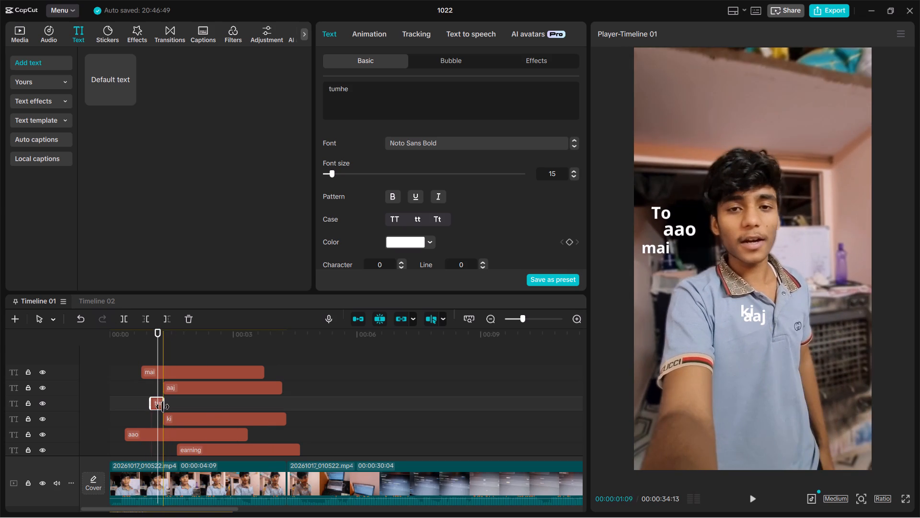
{"action": "left_click", "coordinate": [162, 407]}
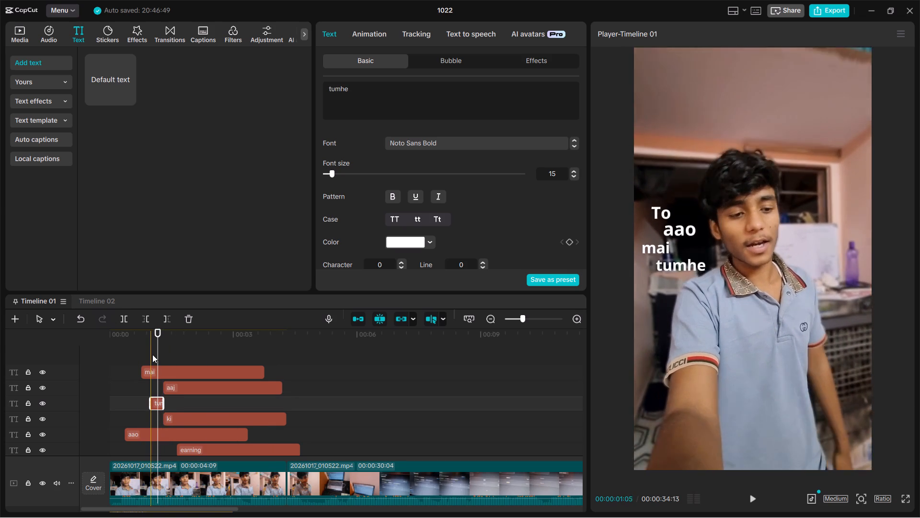
Play back the opening in short stretches to check the timing of the To, aao, mai and tumhe captions against the speech.
{"action": "left_click_drag", "start_coordinate": [156, 351], "coordinate": [0, 356]}
{"action": "key", "text": "space"}
{"action": "key", "text": "space"}
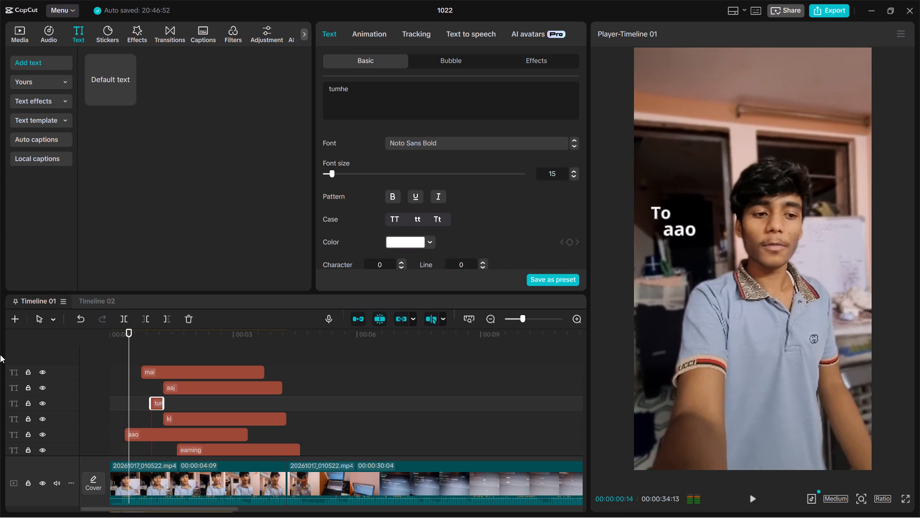
{"action": "key", "text": "space"}
{"action": "key", "text": "space"}
{"action": "key", "text": "space"}
{"action": "key", "text": "space"}
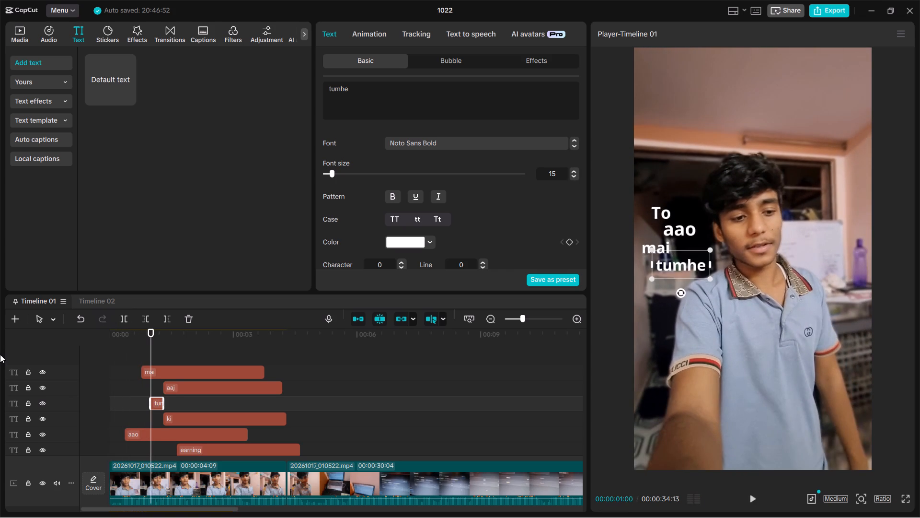
{"action": "key", "text": "space"}
{"action": "key", "text": "space"}
{"action": "key", "text": "space"}
{"action": "key", "text": "space"}
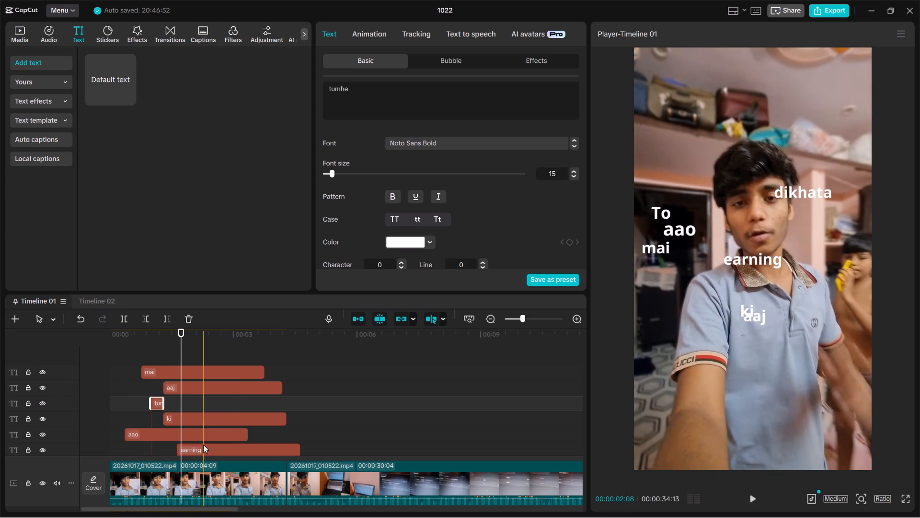
Trim the end of the earning text clip back to the end of the first video clip.
{"action": "left_click", "coordinate": [203, 445]}
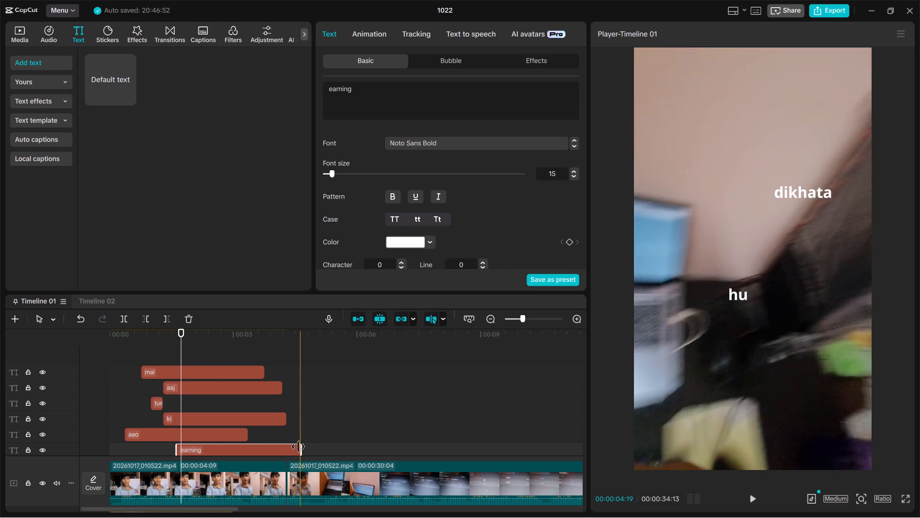
{"action": "left_click_drag", "start_coordinate": [298, 447], "coordinate": [283, 447]}
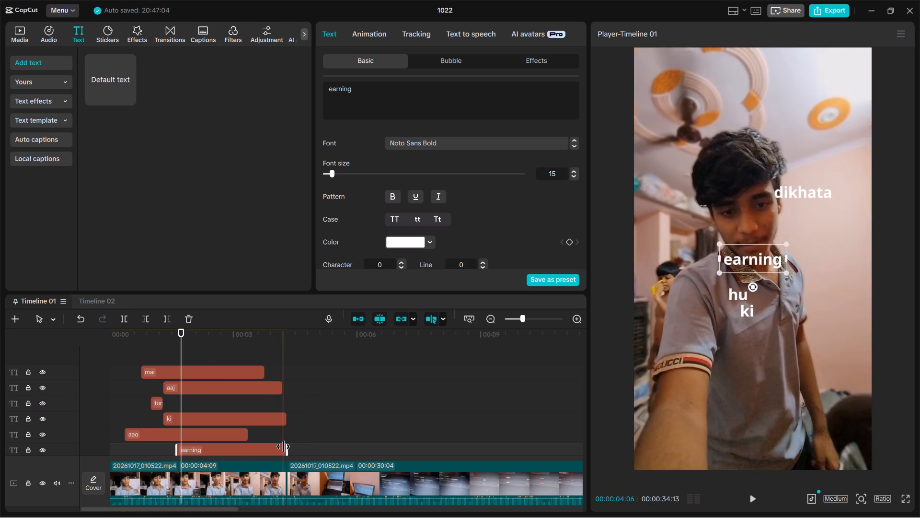
Replay the section around the earning caption to check its timing and the words shown with it.
{"action": "key", "text": "space"}
{"action": "key", "text": "space"}
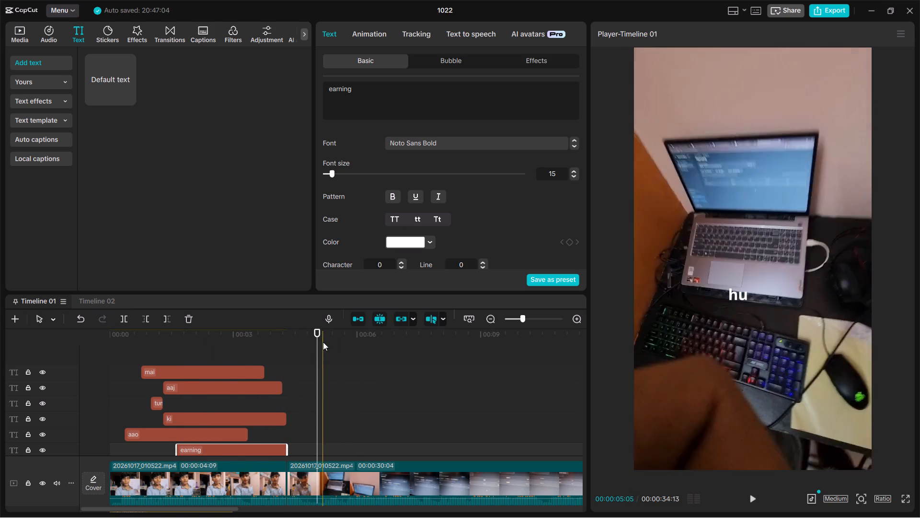
{"action": "left_click_drag", "start_coordinate": [319, 342], "coordinate": [176, 346]}
{"action": "key", "text": "space"}
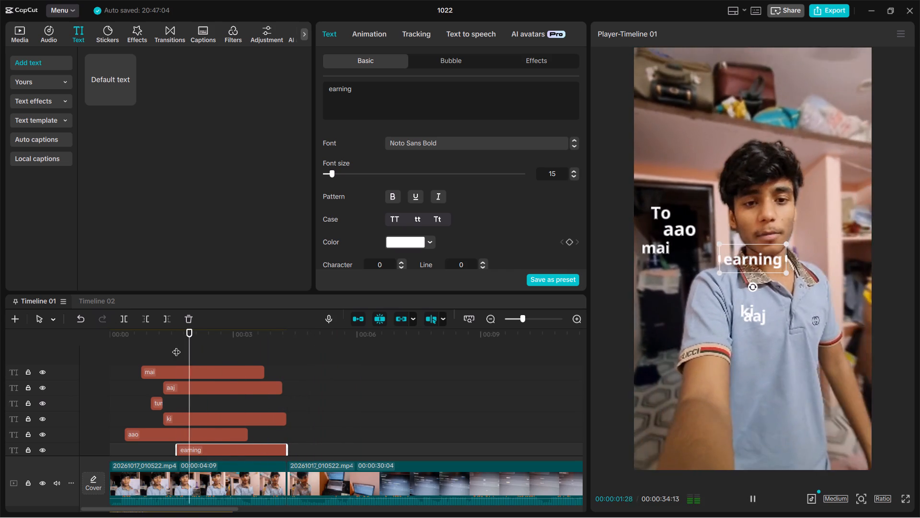
{"action": "key", "text": "space"}
{"action": "key", "text": "space"}
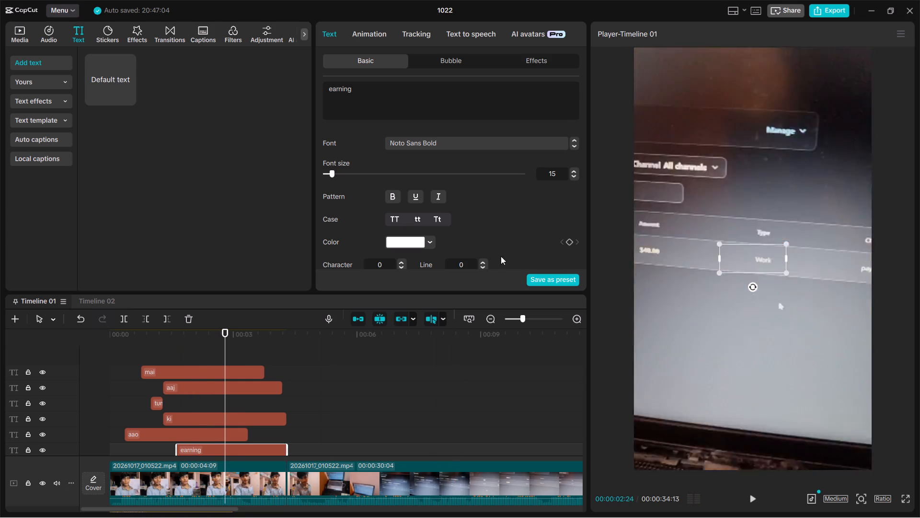
{"action": "key", "text": "space"}
{"action": "key", "text": "space"}
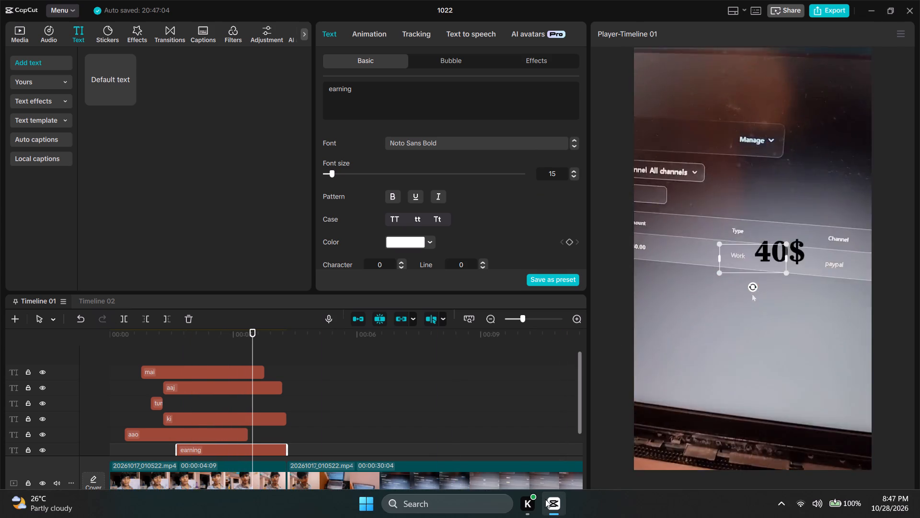